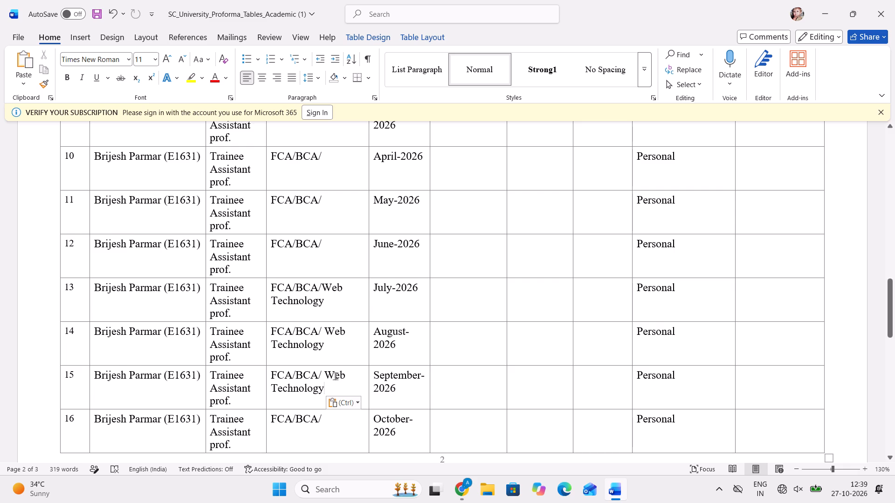
Review the monthly rows of Table 18, from July-2025 to October-2026, for the columns still empty.
scroll(492, 325, right, 1)
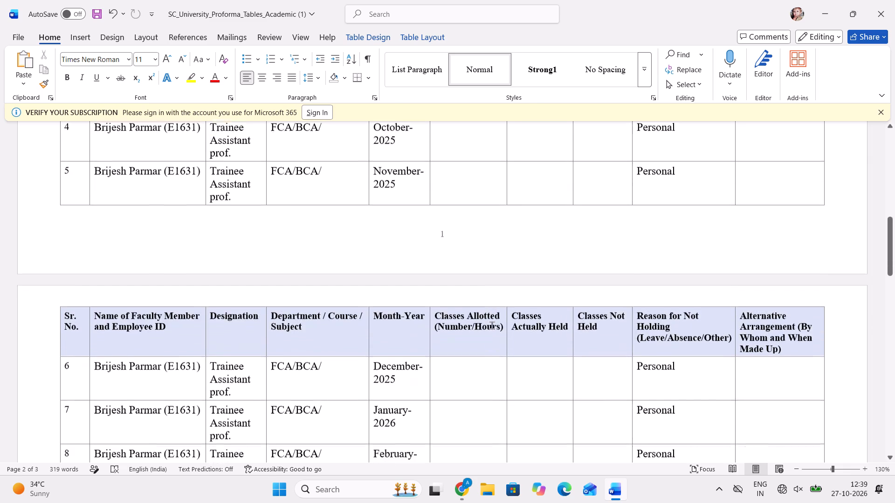
scroll(492, 325, right, 1)
scroll(492, 325, down, 1)
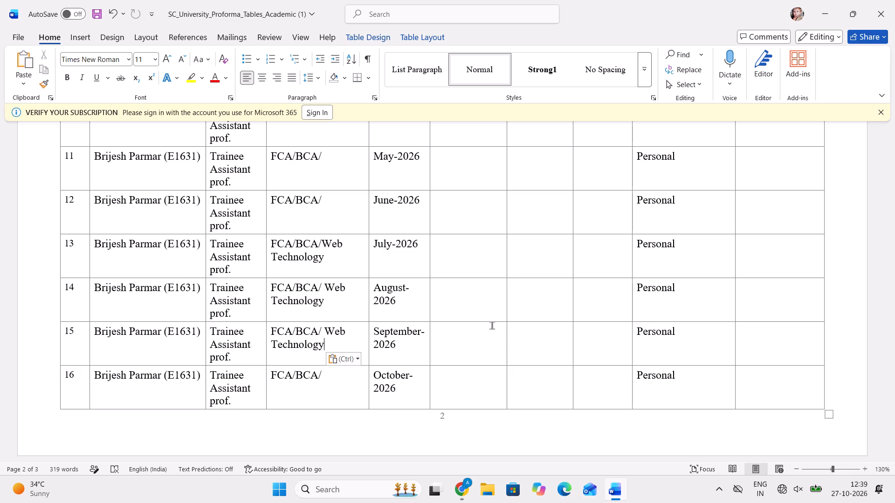
scroll(492, 325, up, 4)
scroll(492, 325, down, 1)
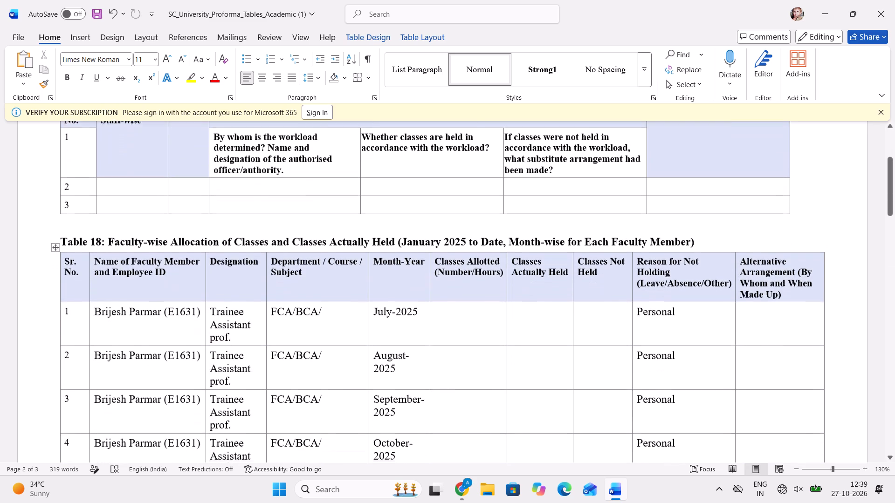
scroll(492, 325, down, 2)
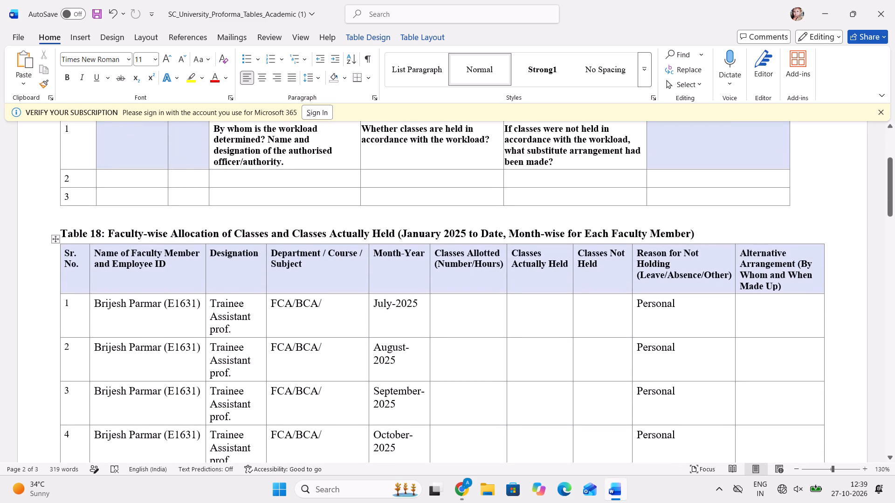
scroll(492, 325, down, 1)
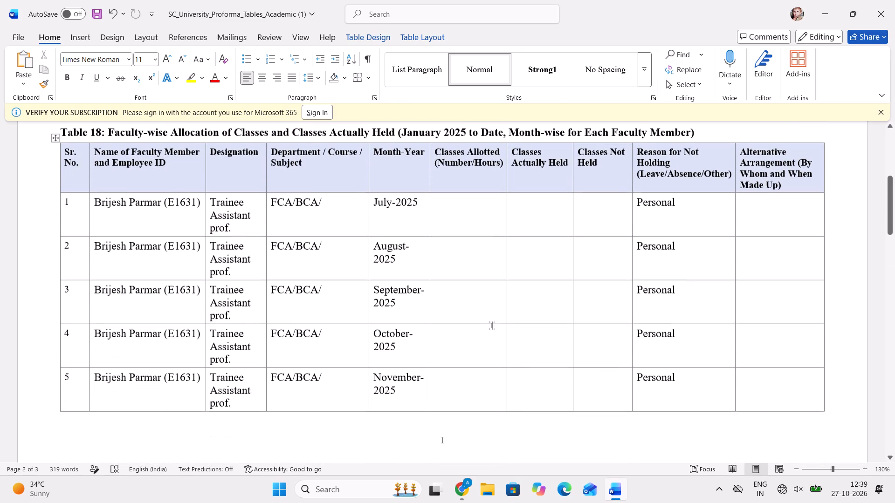
scroll(492, 325, down, 3)
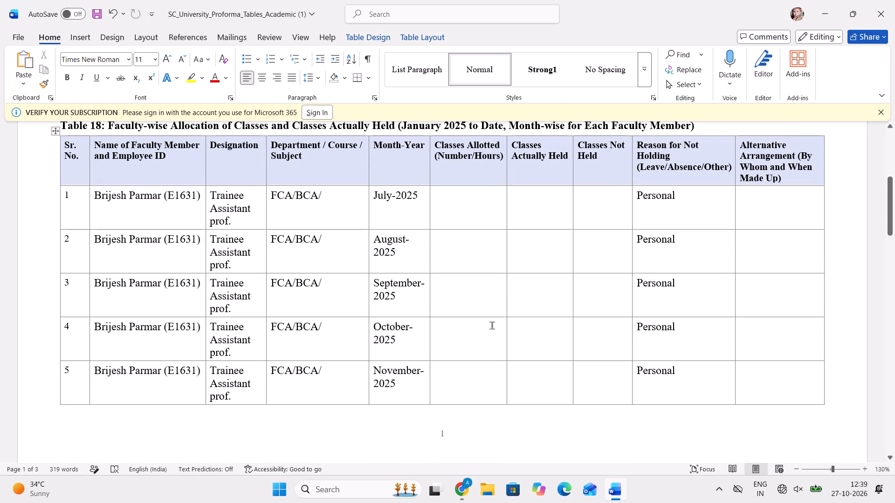
scroll(492, 325, down, 2)
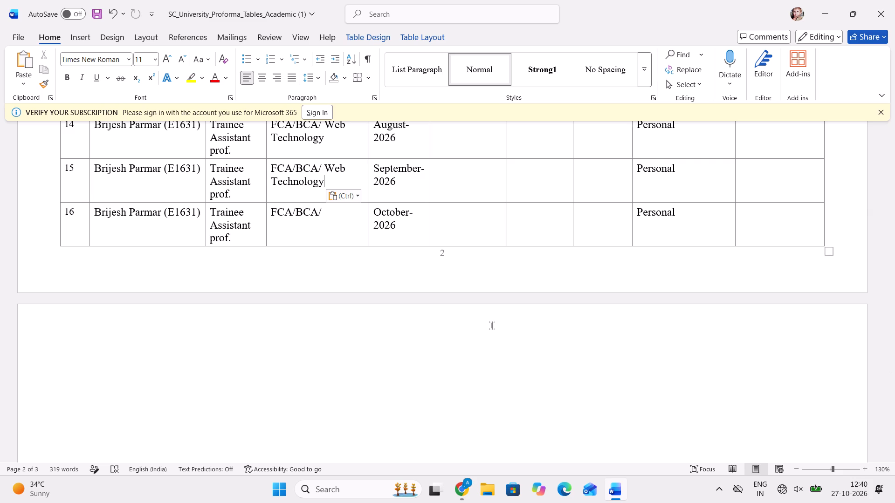
click(492, 325)
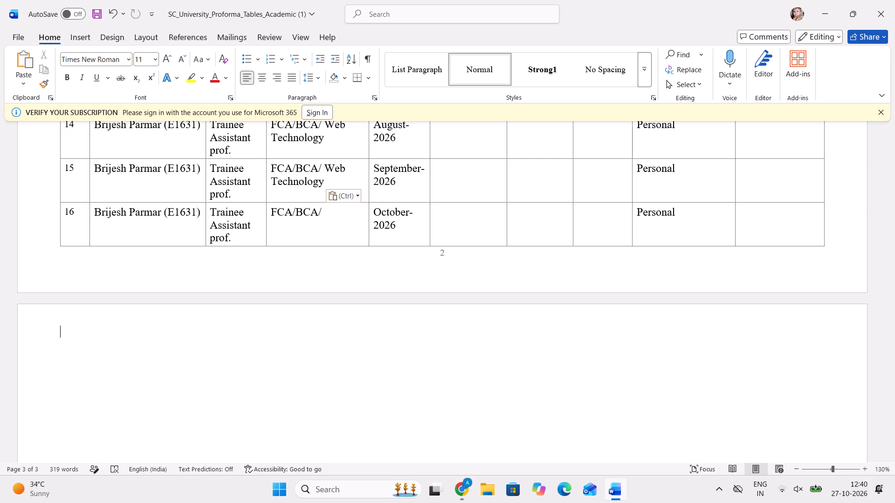
scroll(492, 325, up, 1)
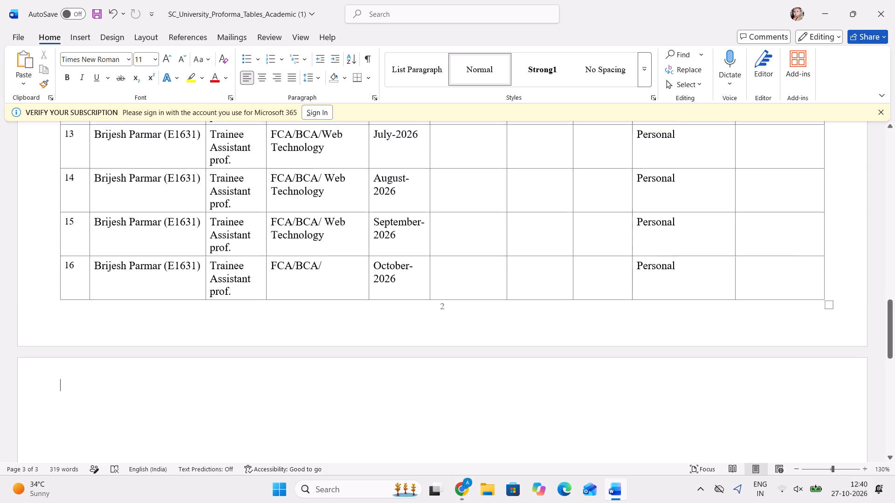
scroll(492, 325, up, 1)
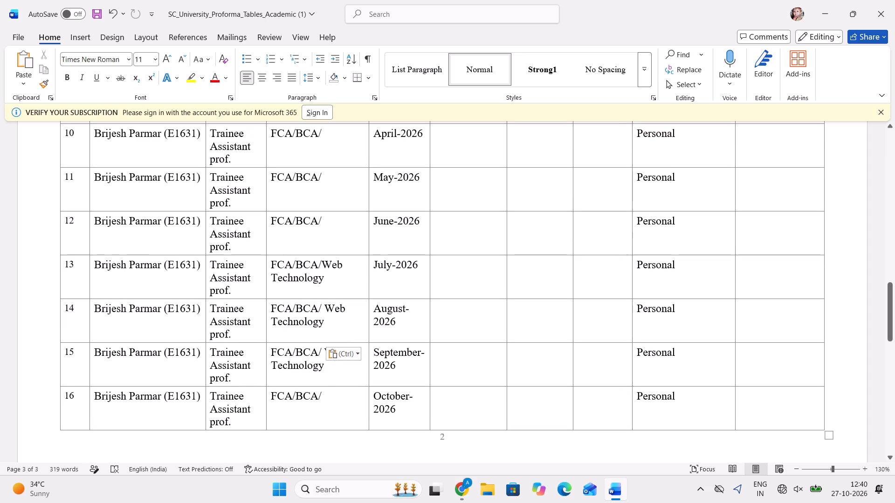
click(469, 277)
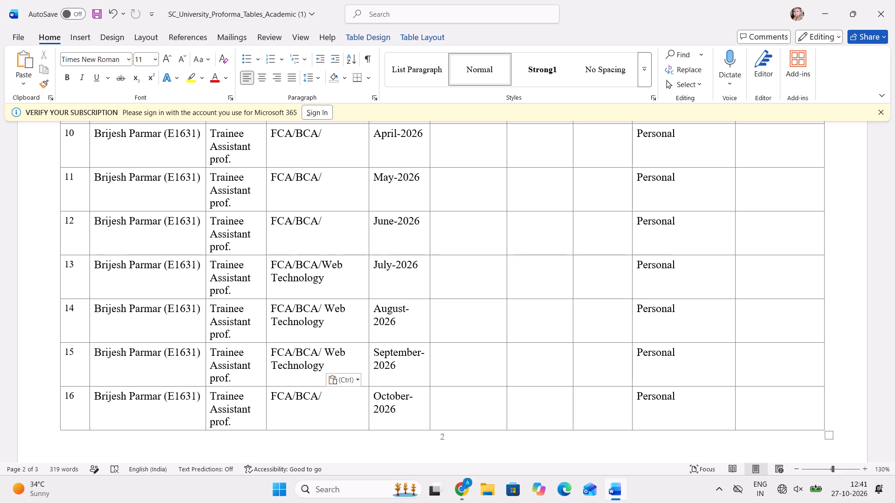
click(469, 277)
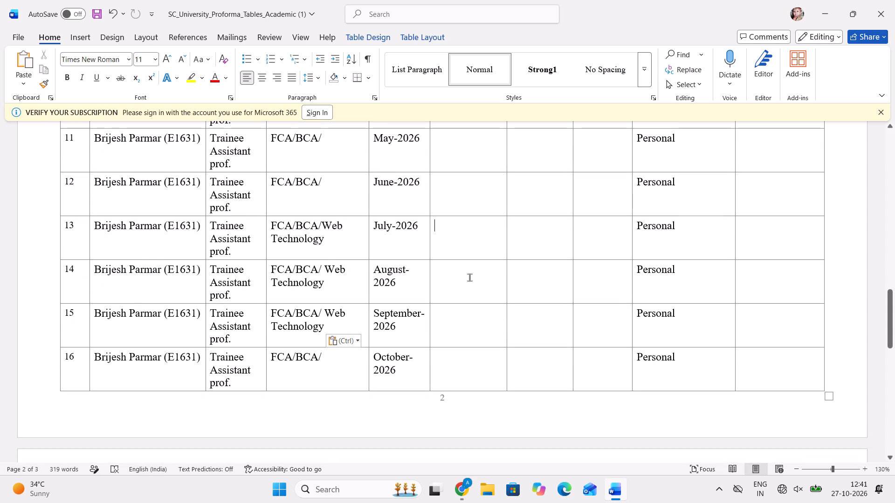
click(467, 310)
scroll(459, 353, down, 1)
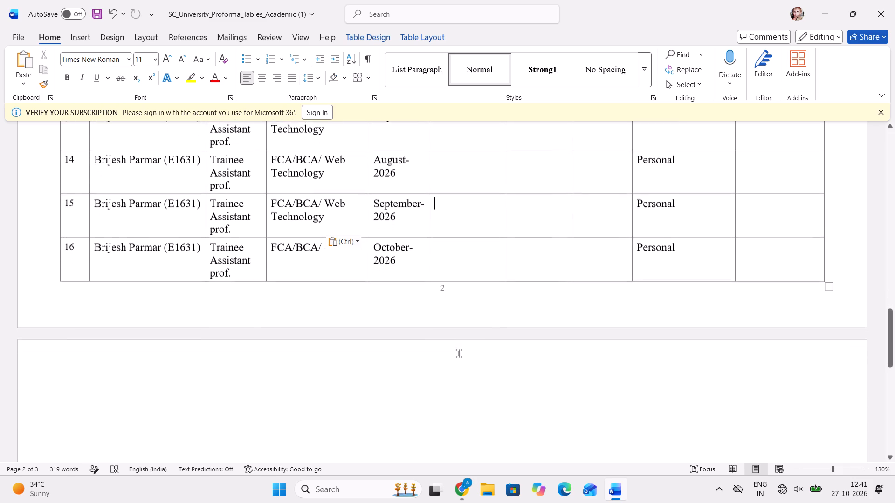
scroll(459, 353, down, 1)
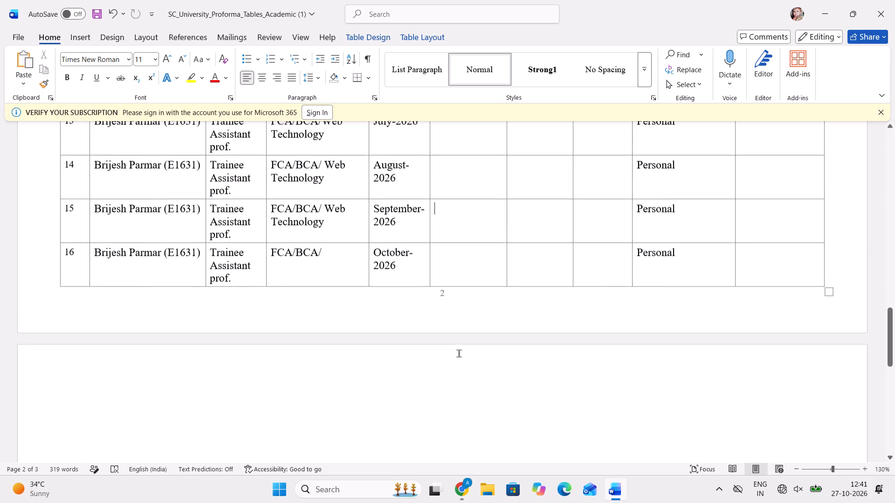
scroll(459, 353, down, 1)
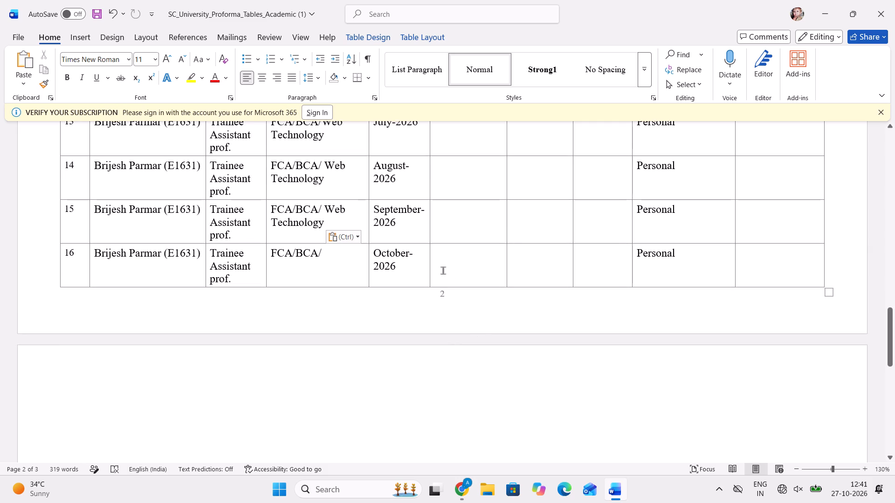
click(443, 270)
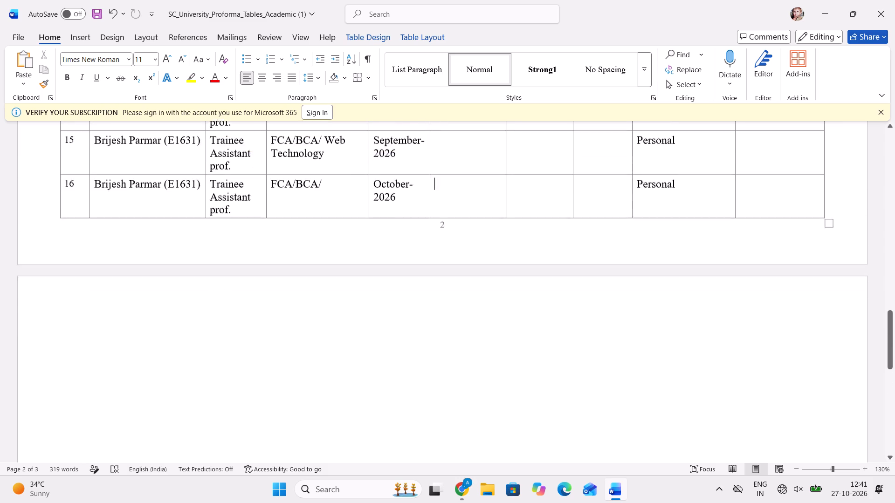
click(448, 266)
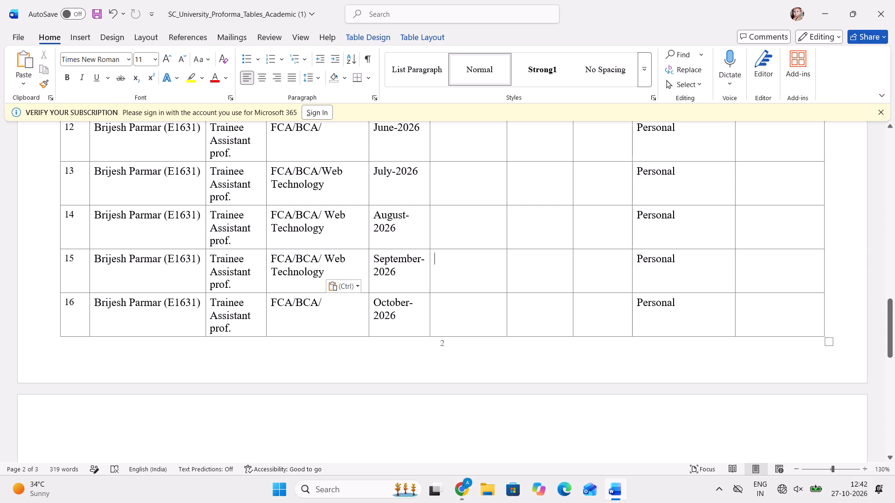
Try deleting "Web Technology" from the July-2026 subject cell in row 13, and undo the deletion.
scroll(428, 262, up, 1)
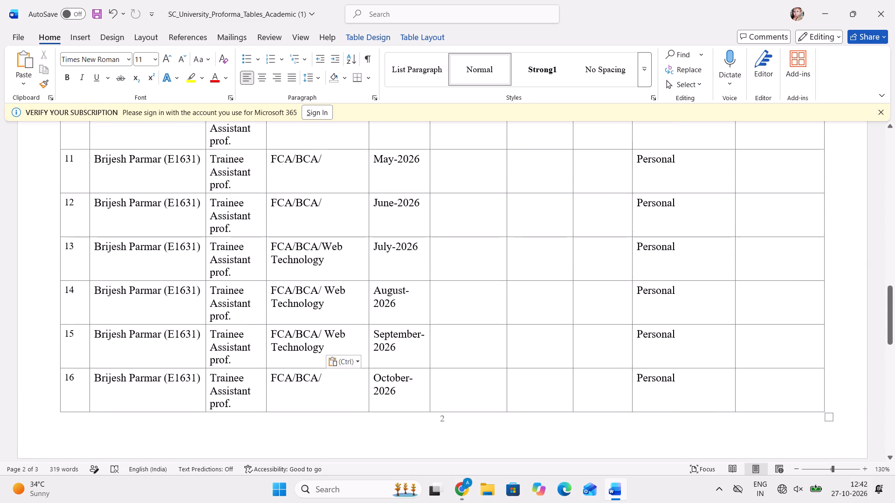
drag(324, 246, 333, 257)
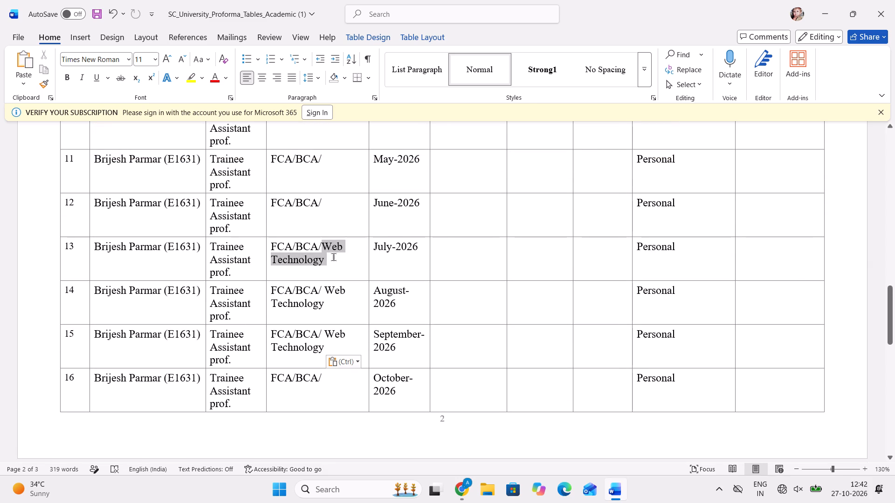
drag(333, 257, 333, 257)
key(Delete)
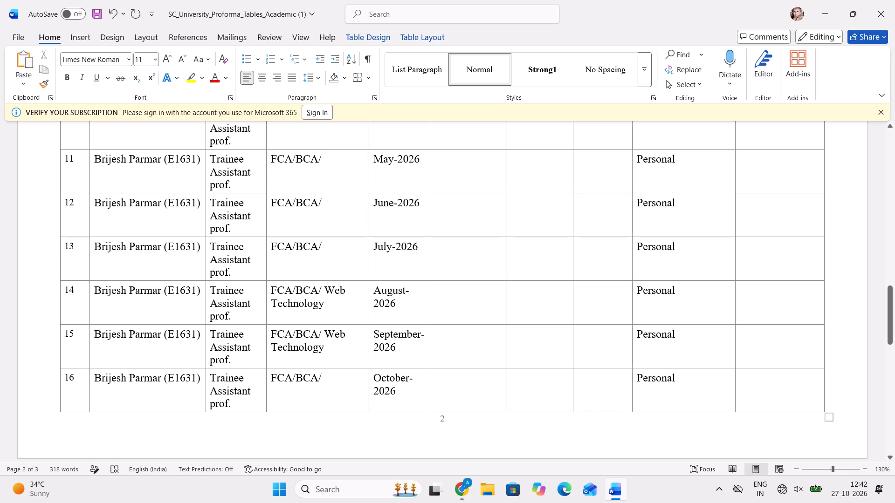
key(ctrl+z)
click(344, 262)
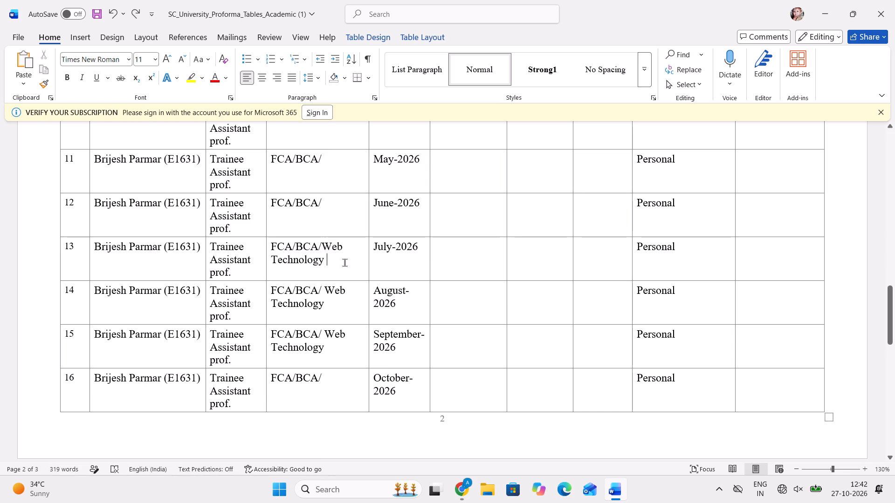
Save the document.
key(ctrl+s)
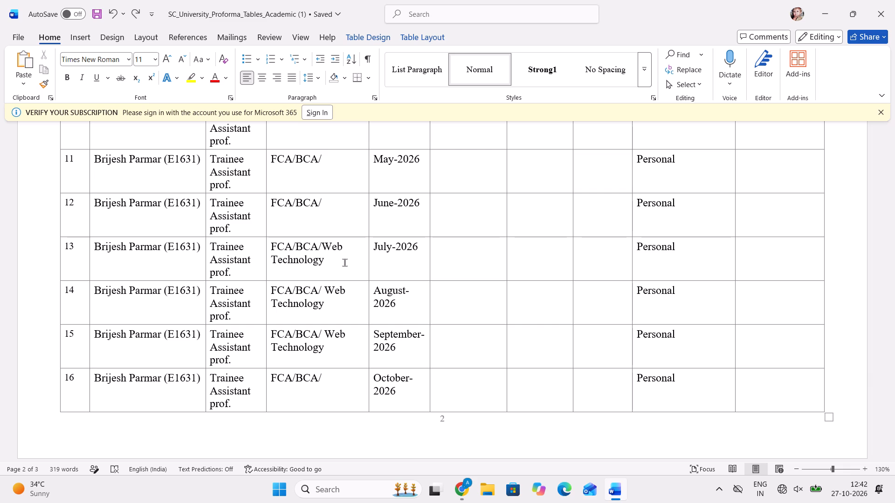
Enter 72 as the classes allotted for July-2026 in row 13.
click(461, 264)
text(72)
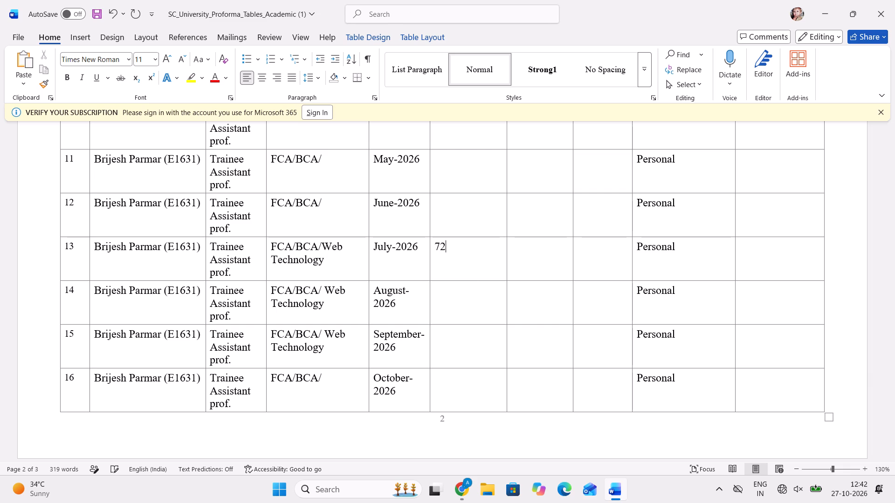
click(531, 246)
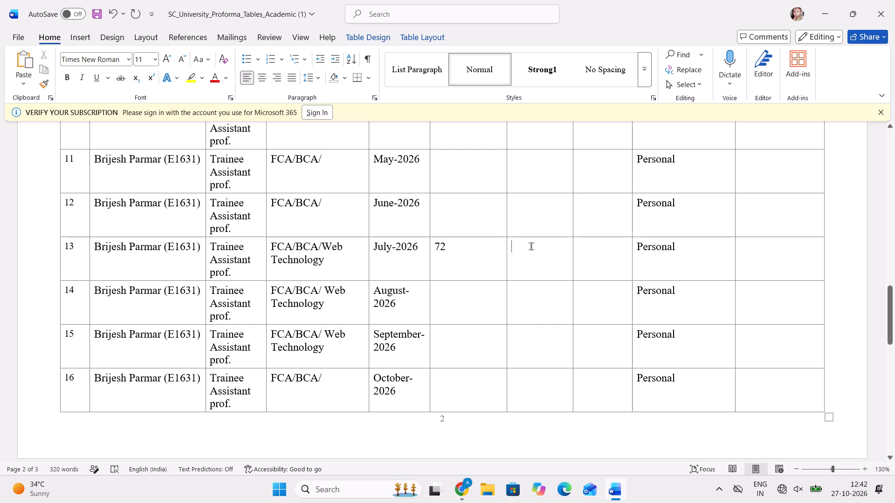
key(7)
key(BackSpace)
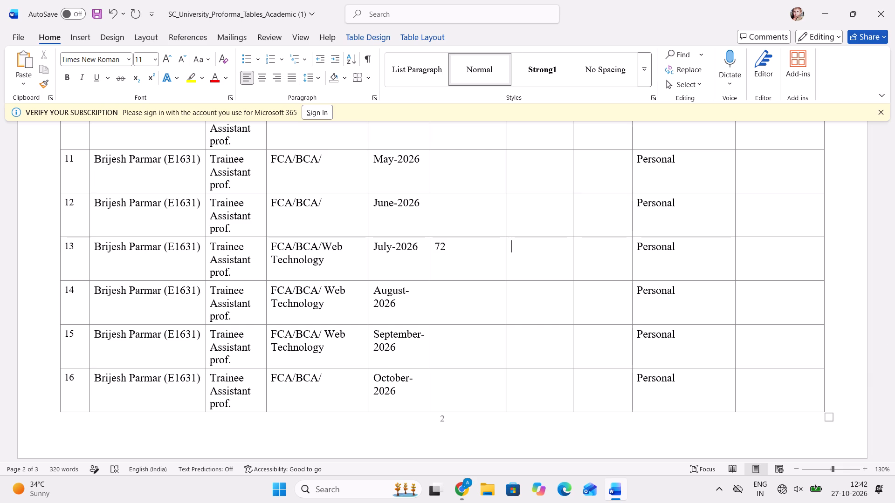
Change row 13's July-2026 classes allotted to 54, and enter 54 classes actually held and 0 not held.
click(459, 258)
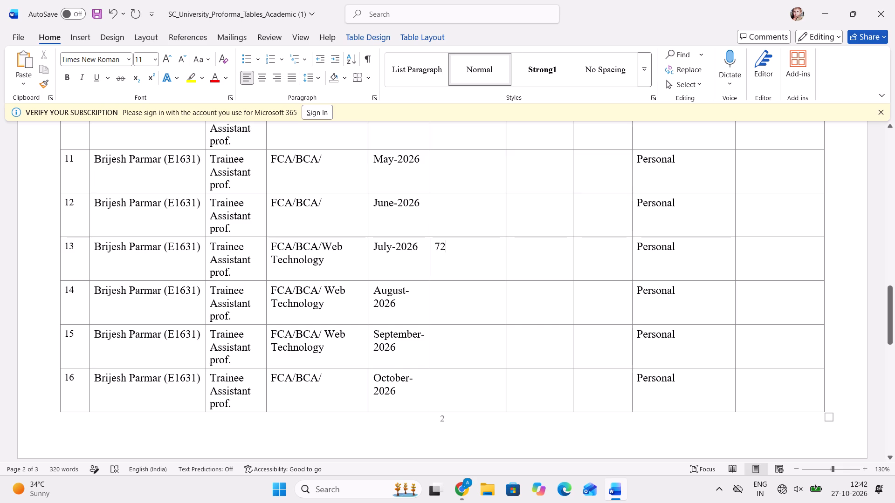
key(BackSpace)
key(BackSpace)
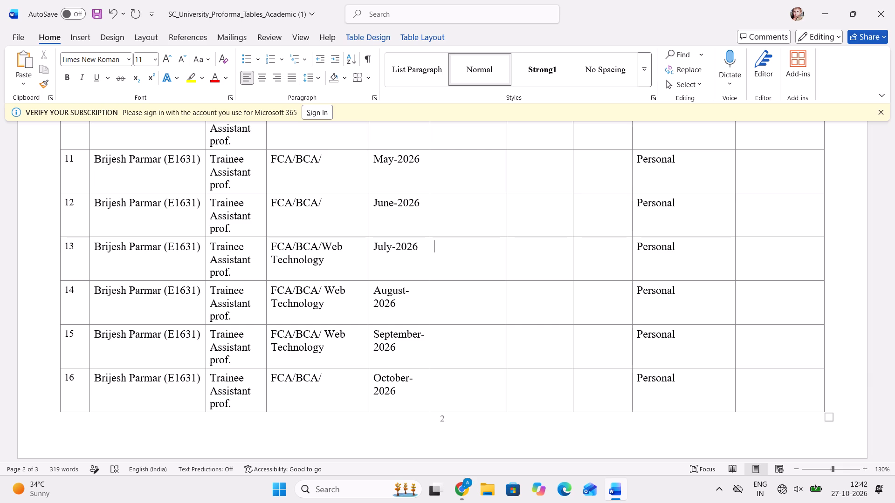
text(54)
key(Right)
text(54)
key(Right)
key(0)
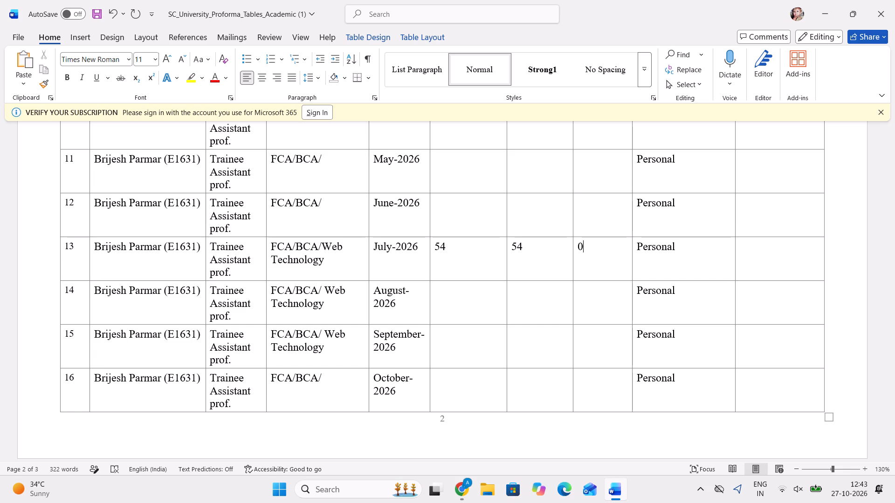
Enter 72 as the classes allotted for August-2026 in row 14.
click(465, 305)
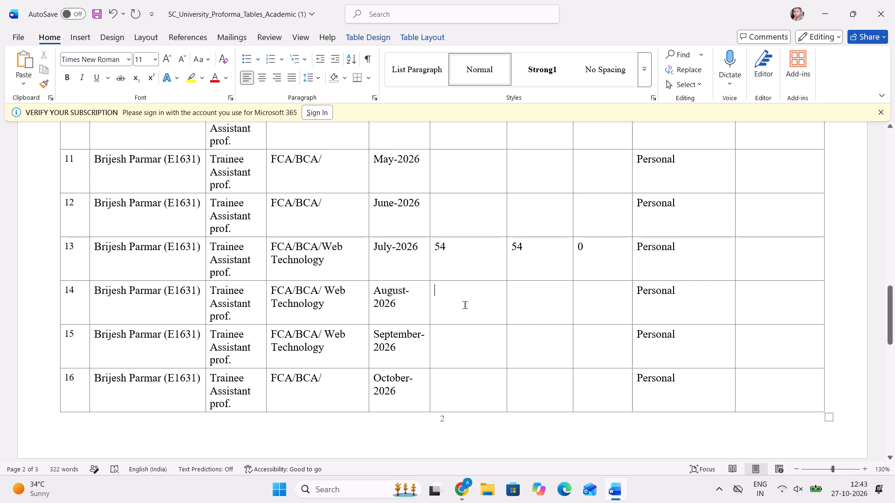
text(72)
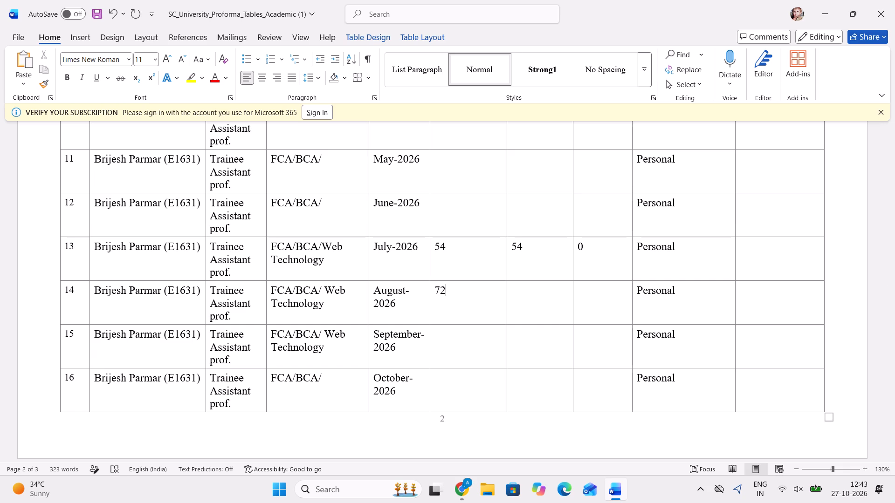
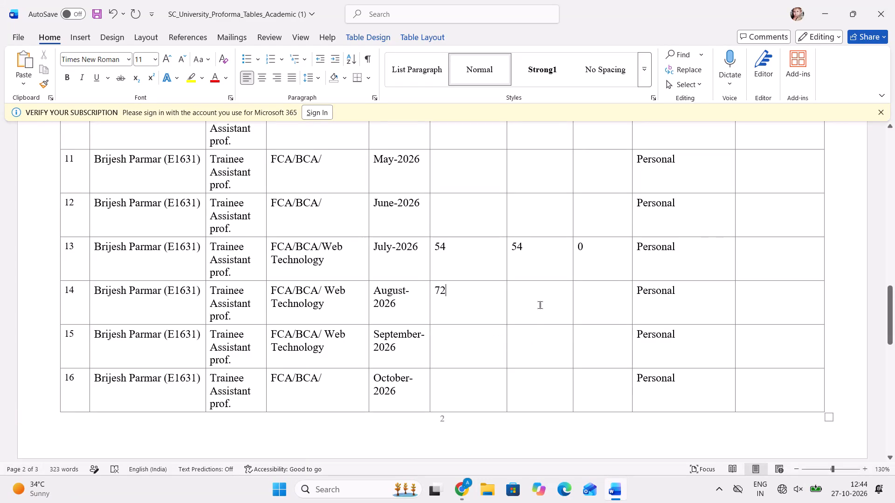
Place the text cursor in the classes actually held cell for August-2026 in row 14.
click(539, 305)
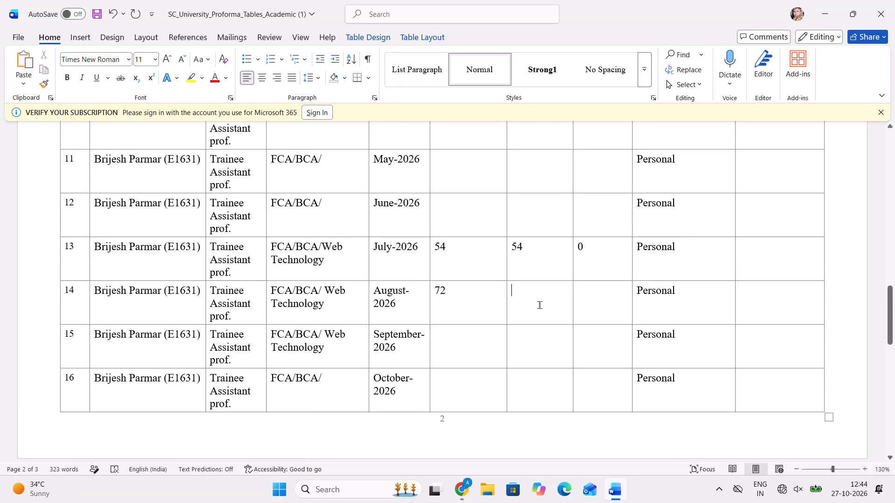
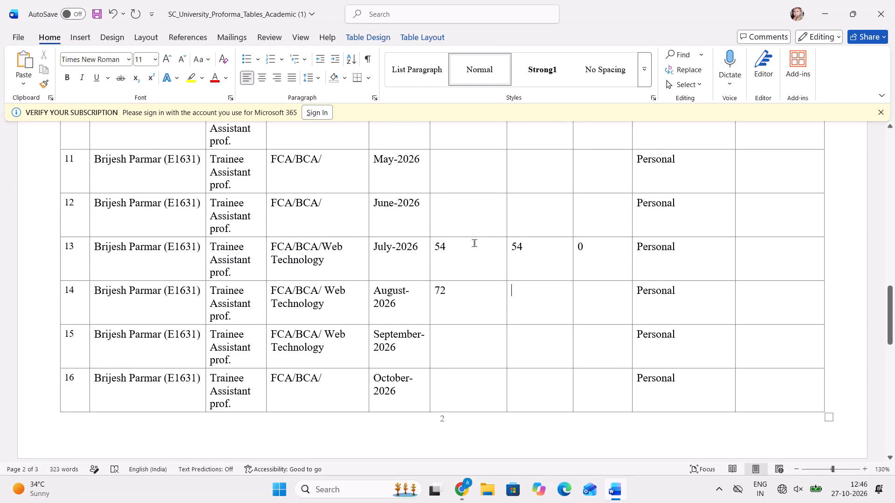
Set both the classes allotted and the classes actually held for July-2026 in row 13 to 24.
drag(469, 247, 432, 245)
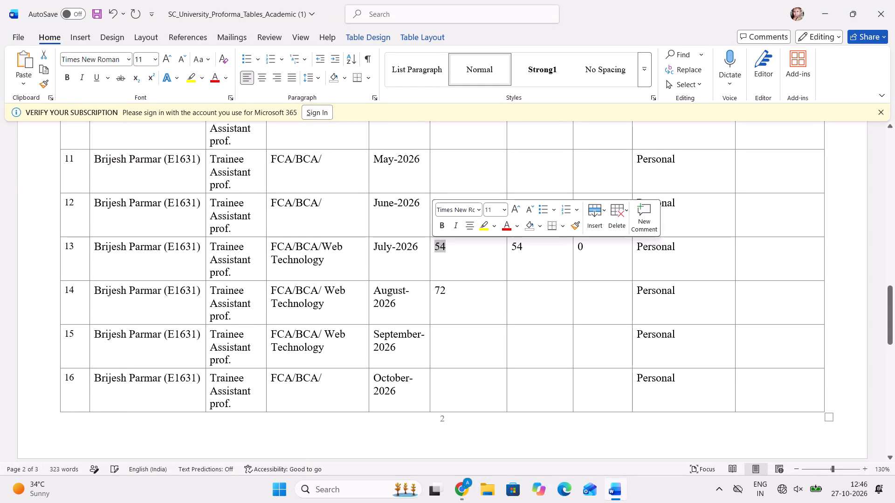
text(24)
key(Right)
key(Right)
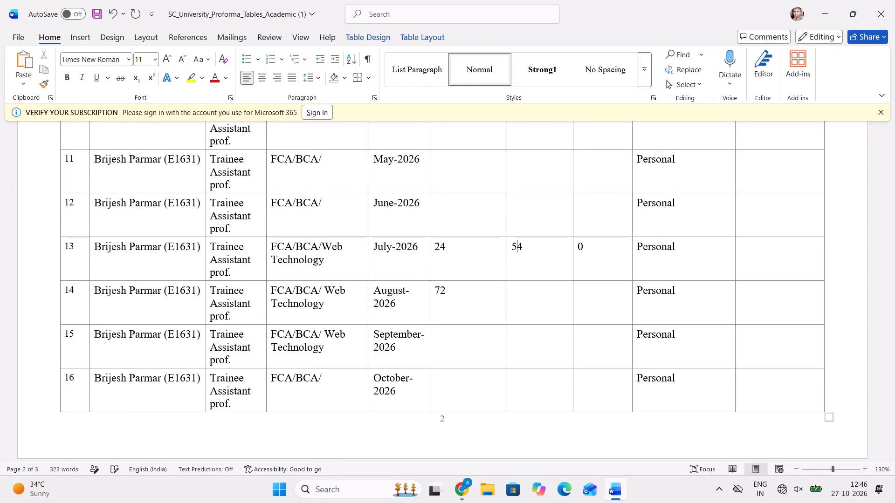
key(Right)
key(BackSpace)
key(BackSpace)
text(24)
Set the classes allotted for August-2026 in row 14 to 24.
key(Down)
key(Left)
key(Left)
key(Right)
key(BackSpace)
key(BackSpace)
text(24)
key(Right)
key(Right)
key(Left)
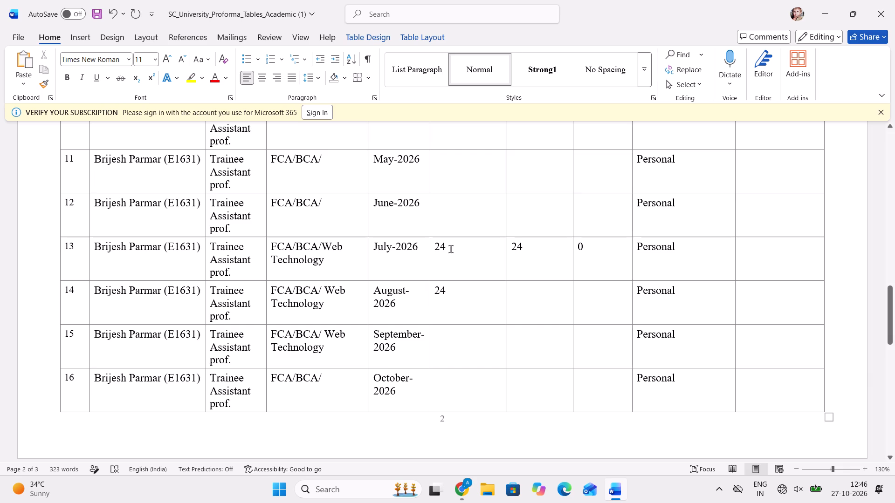
Set both the classes allotted and the classes actually held for July-2026 in row 13 to 18.
click(454, 248)
key(BackSpace)
key(BackSpace)
text(18)
key(Right)
key(Right)
key(Right)
key(BackSpace)
key(BackSpace)
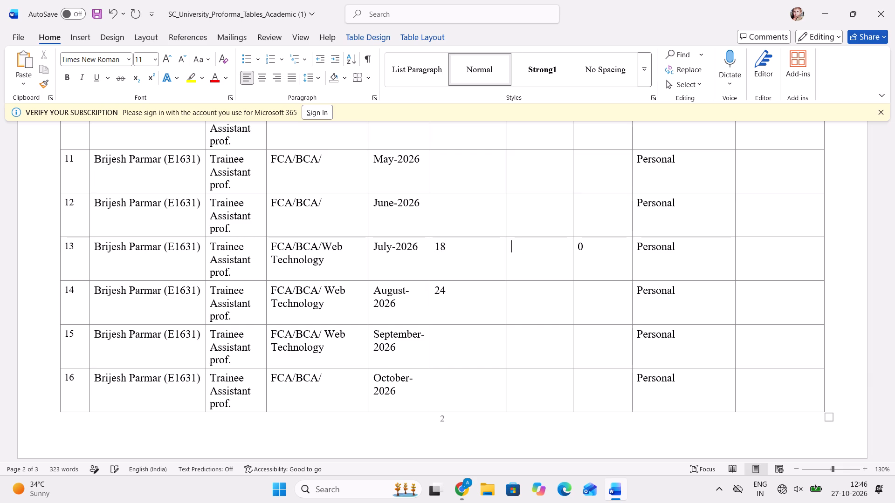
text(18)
Check August 2026 in the system calendar and set the classes actually held for August-2026 in row 14 to 03.
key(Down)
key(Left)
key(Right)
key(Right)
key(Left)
click(848, 502)
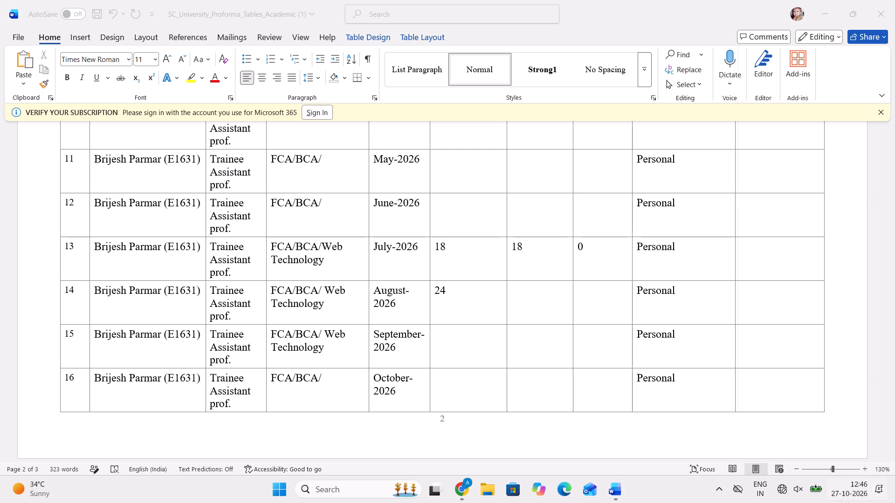
click(852, 245)
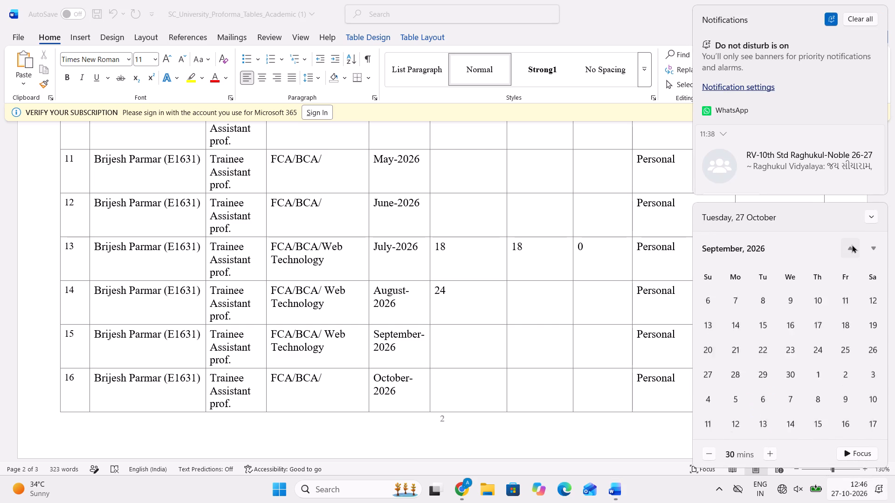
click(852, 245)
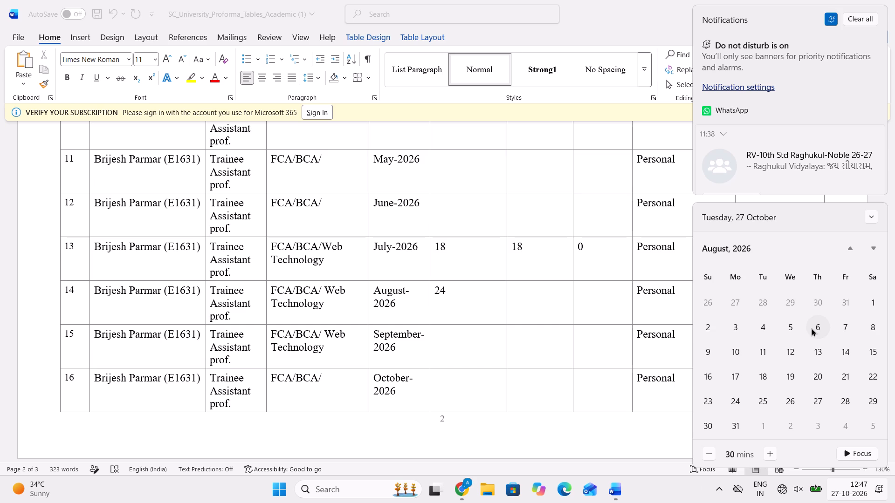
click(532, 288)
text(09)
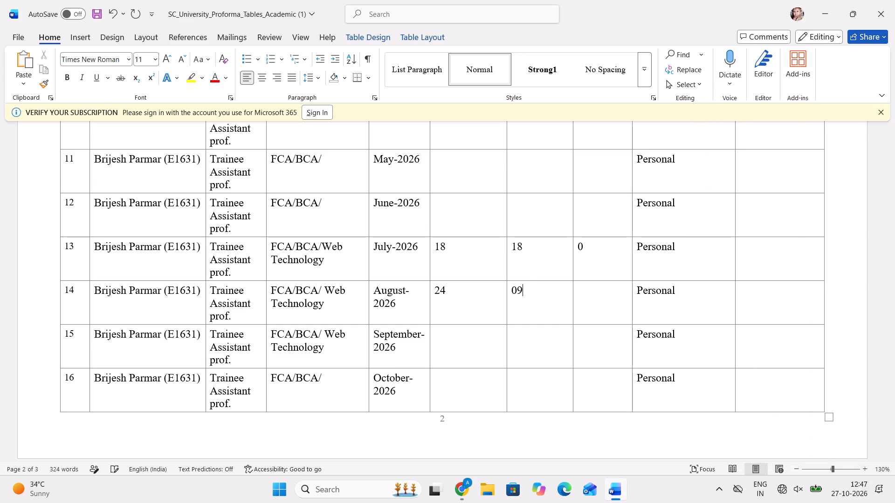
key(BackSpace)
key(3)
Enter 21 for August-2026 in row 14, in the column following the classes actually held.
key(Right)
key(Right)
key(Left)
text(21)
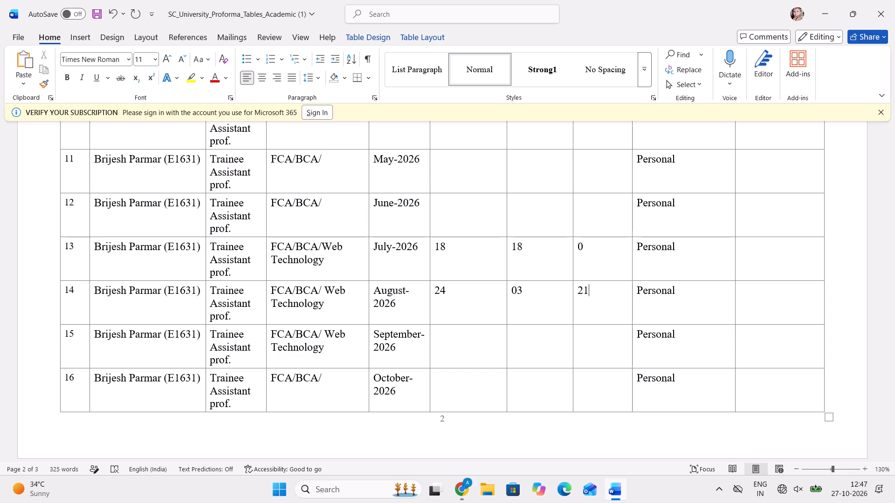
Replace the reason for not holding classes in the August-2026 row with OD.
key(Right)
key(Right)
key(Right)
key(Right)
key(Right)
key(Right)
key(Right)
key(Right)
key(Right)
key(BackSpace)
key(BackSpace)
key(BackSpace)
key(BackSpace)
key(BackSpace)
key(BackSpace)
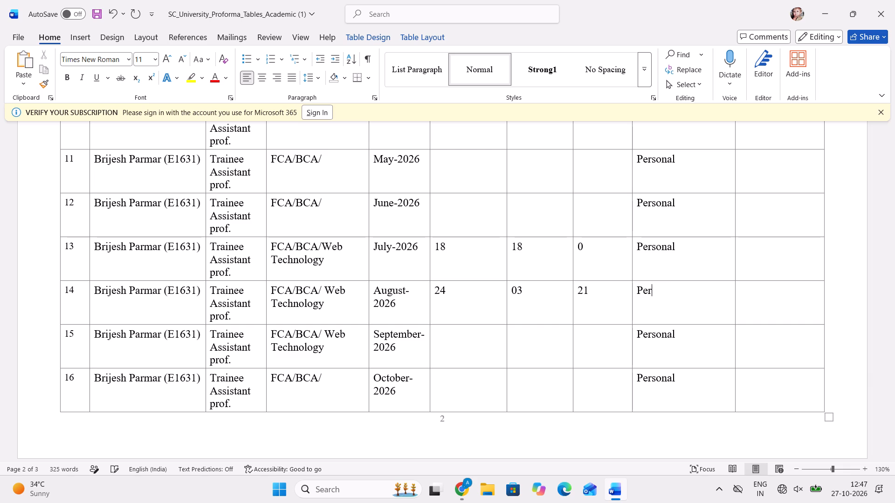
key(BackSpace)
key(BackSpace)
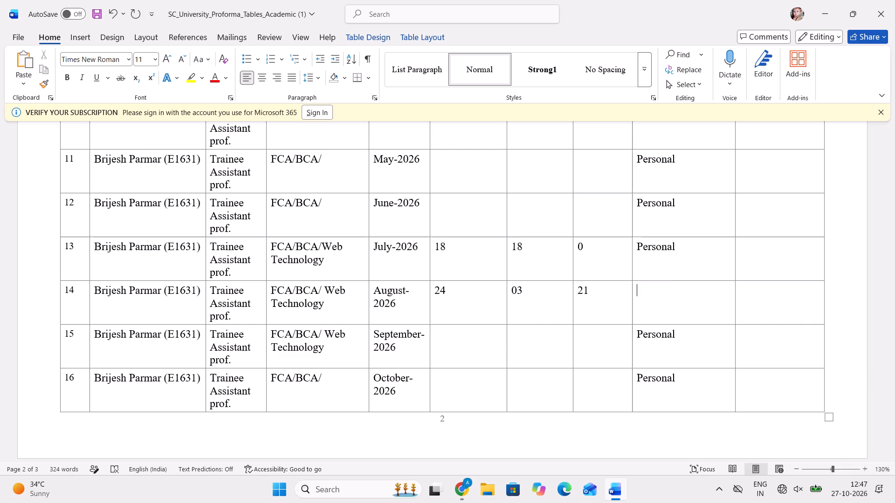
key(o)
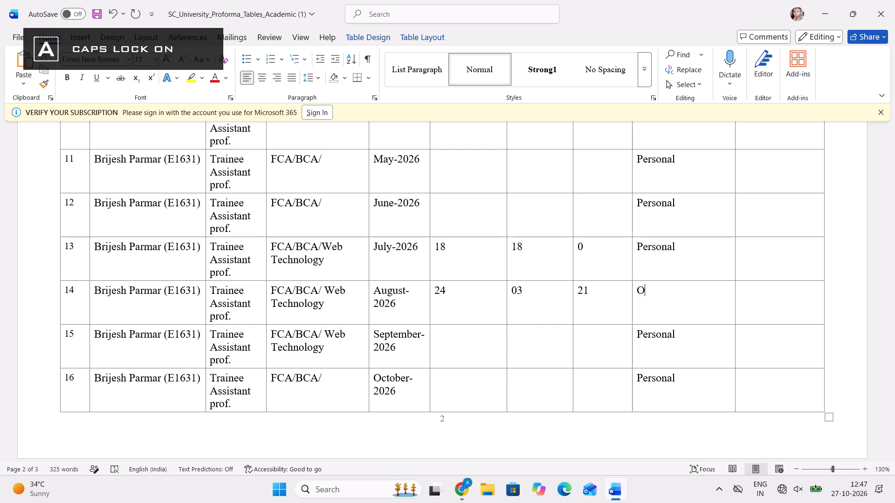
key(d)
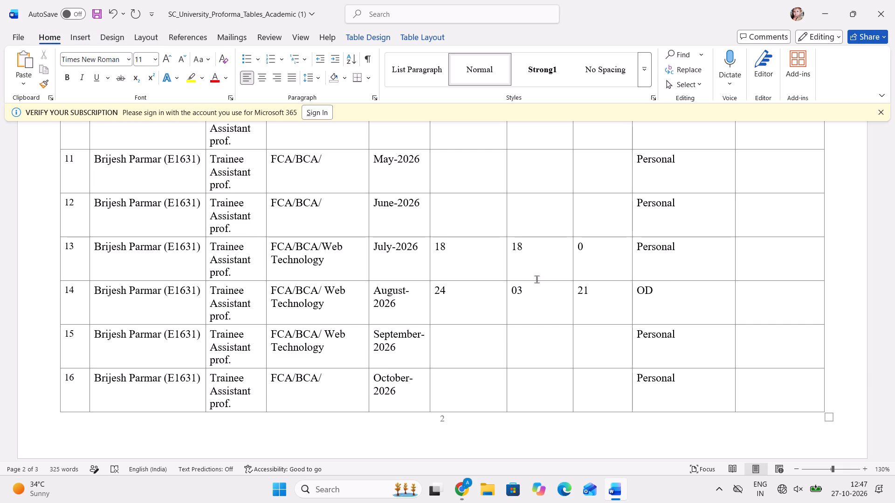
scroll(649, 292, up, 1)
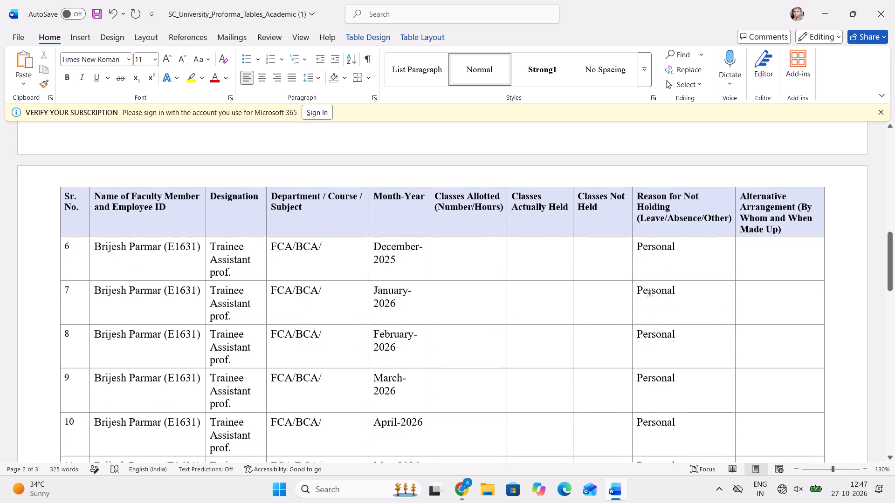
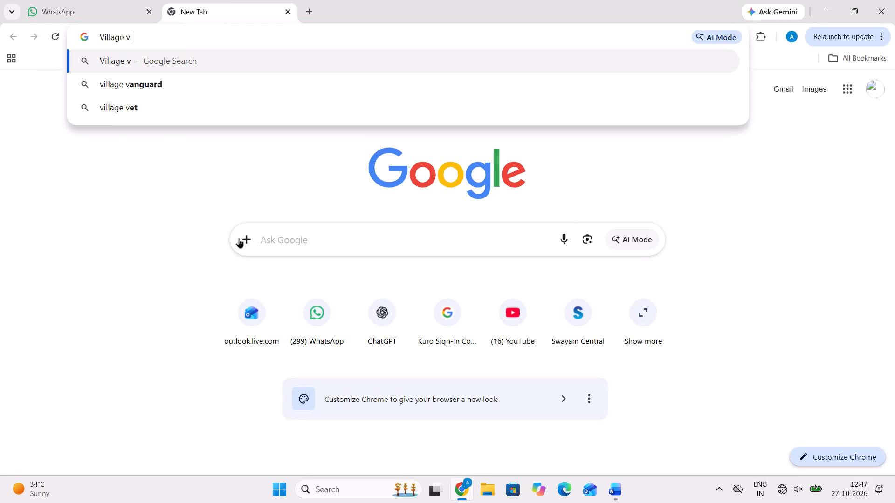
Complete the phrase "Village visit" in the browser and move it into the last column of the August-2026 row in Word.
text(isi)
key(t)
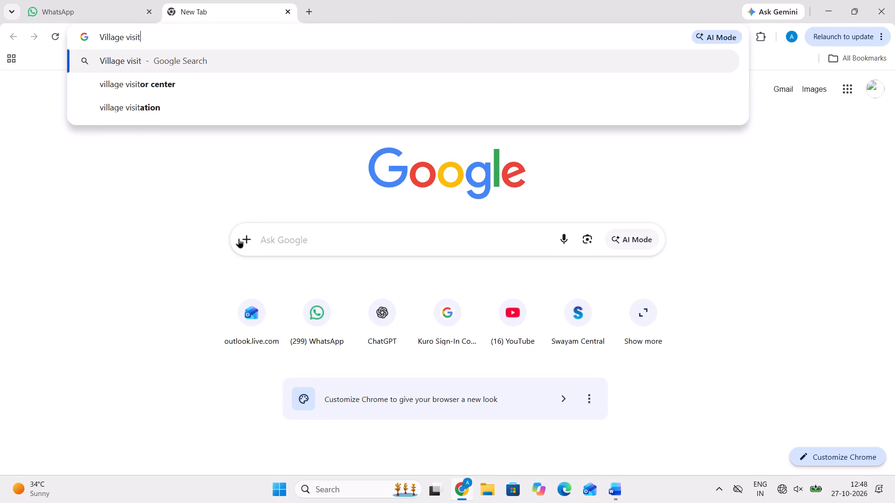
key(space)
key(ctrl+shift+Left)
key(ctrl+shift+Left)
key(ctrl+shift+Left)
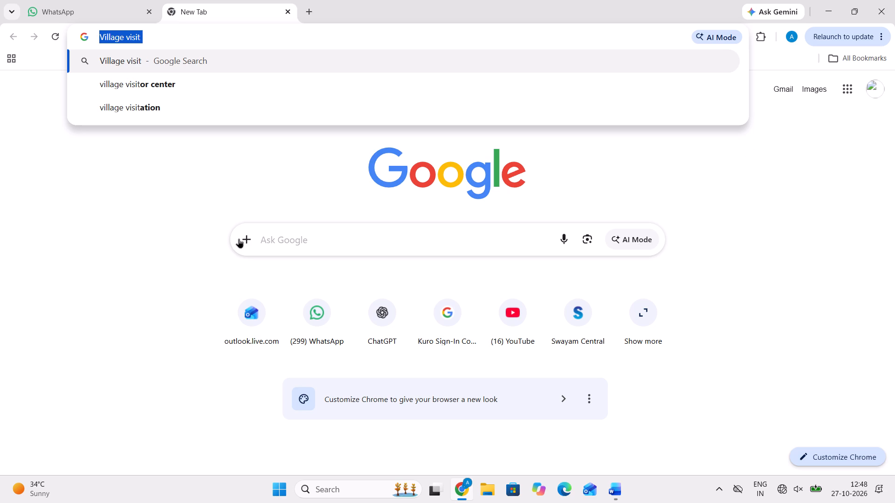
key(ctrl+x)
key(alt+Tab)
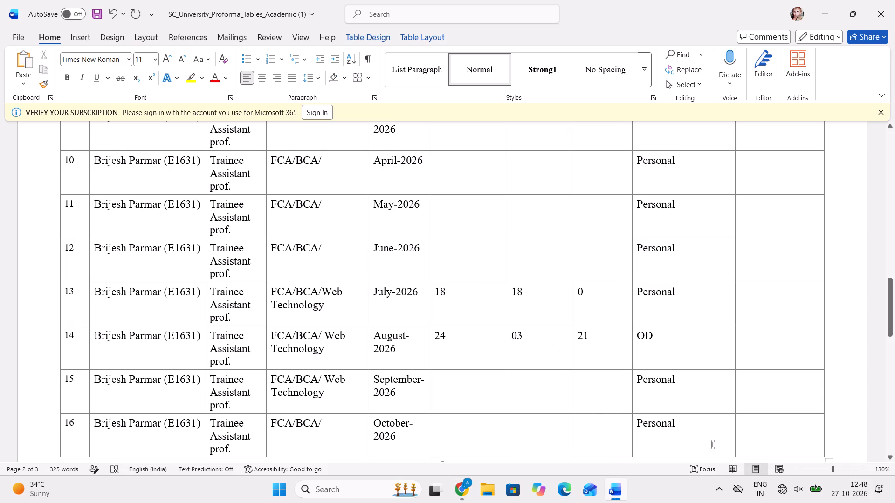
key(ctrl+v)
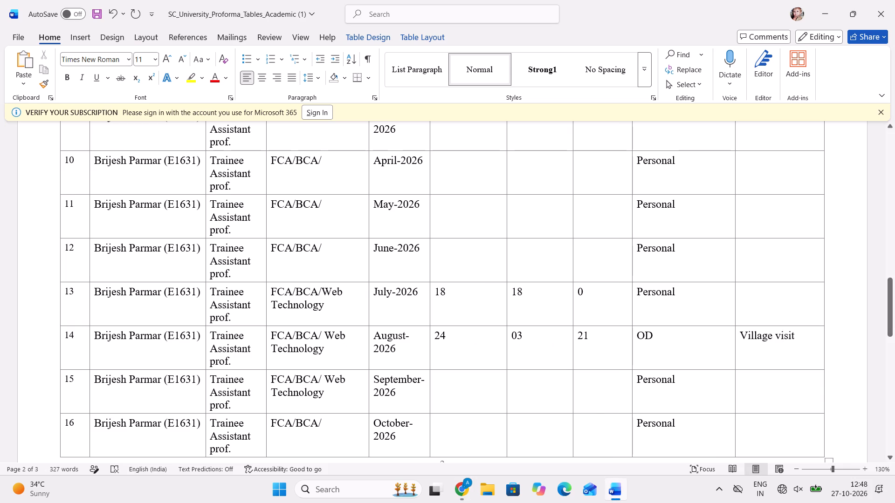
click(780, 348)
Clear the reason for not holding classes in the July-2026 row, leaving its last column blank.
click(761, 303)
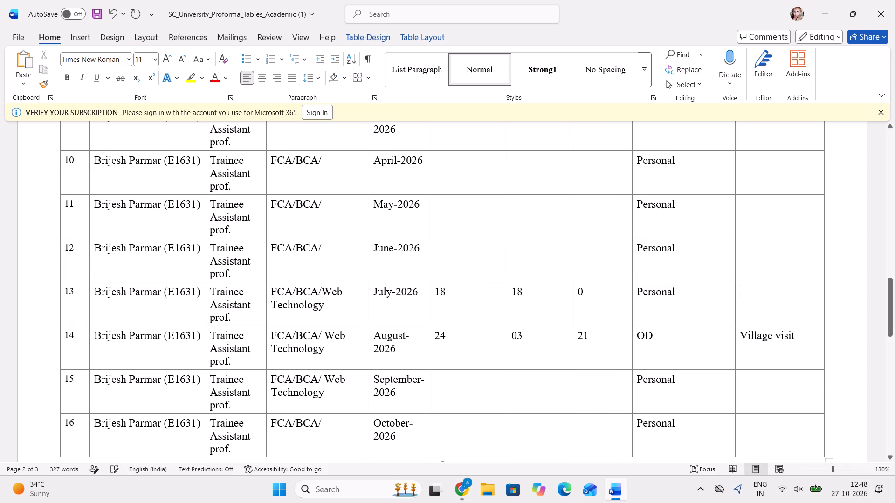
key(minus)
key(BackSpace)
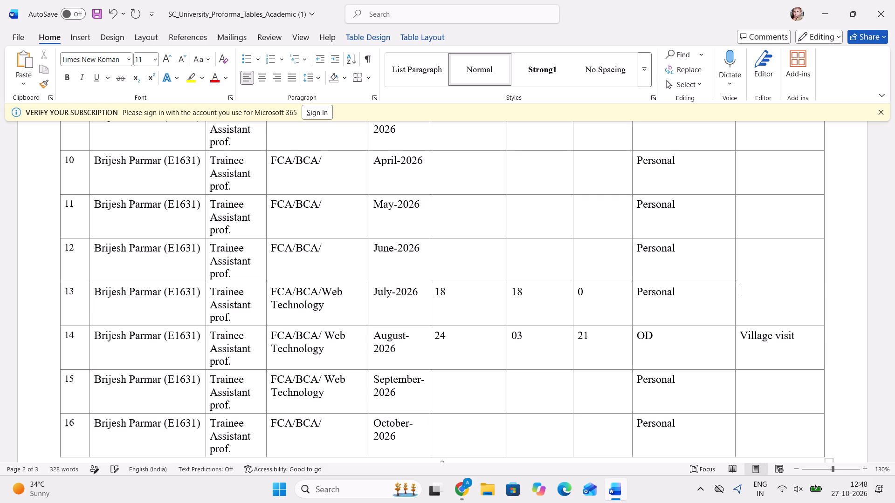
drag(688, 293, 641, 292)
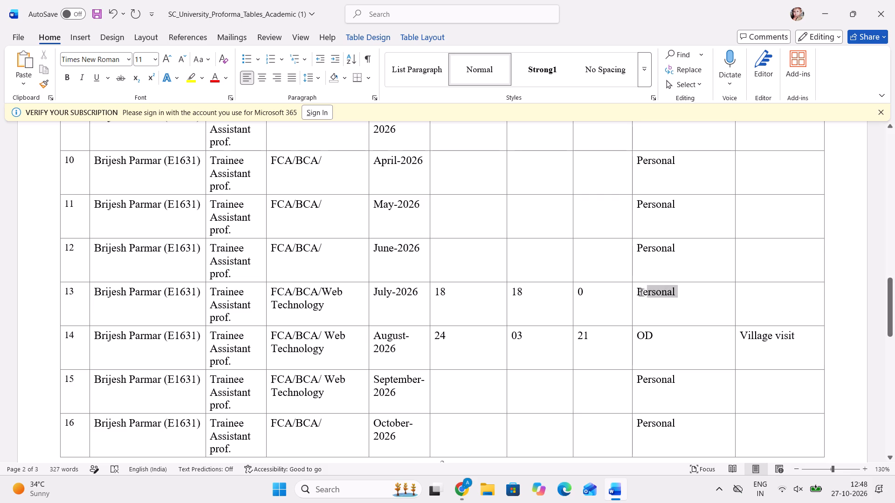
drag(641, 292, 637, 291)
key(BackSpace)
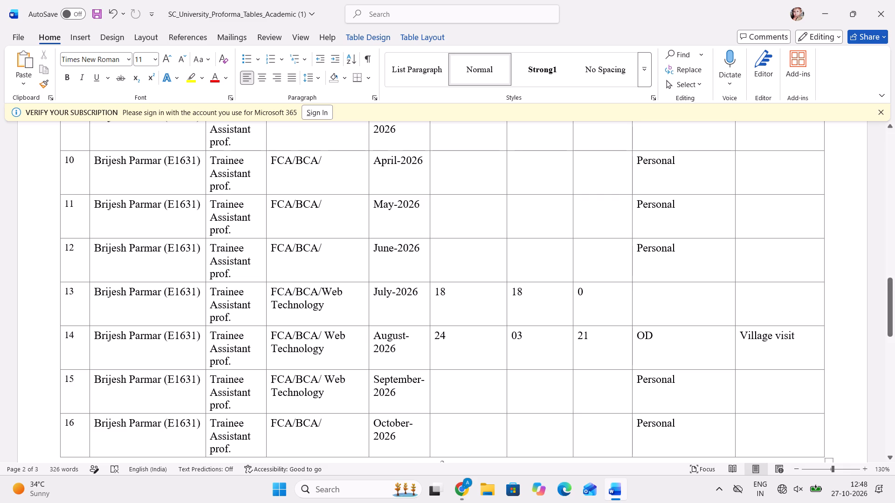
Begin the classes allotted entry for September-2026 in row 15.
scroll(581, 327, down, 1)
click(473, 286)
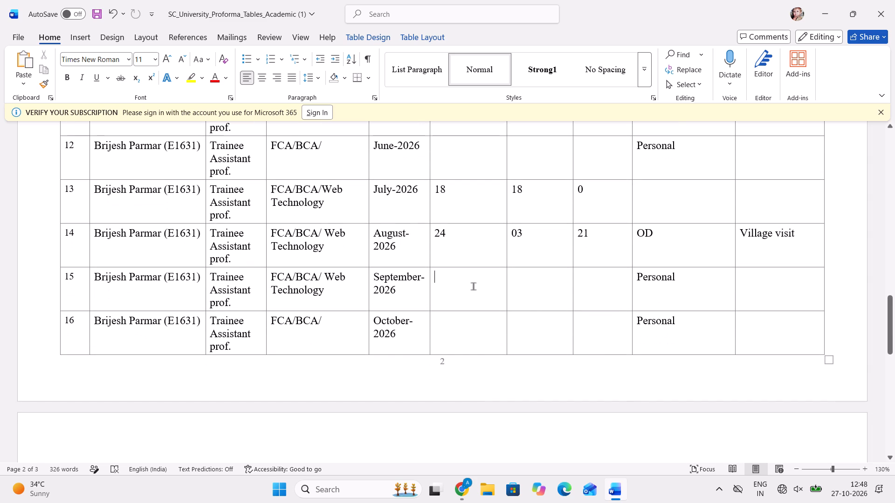
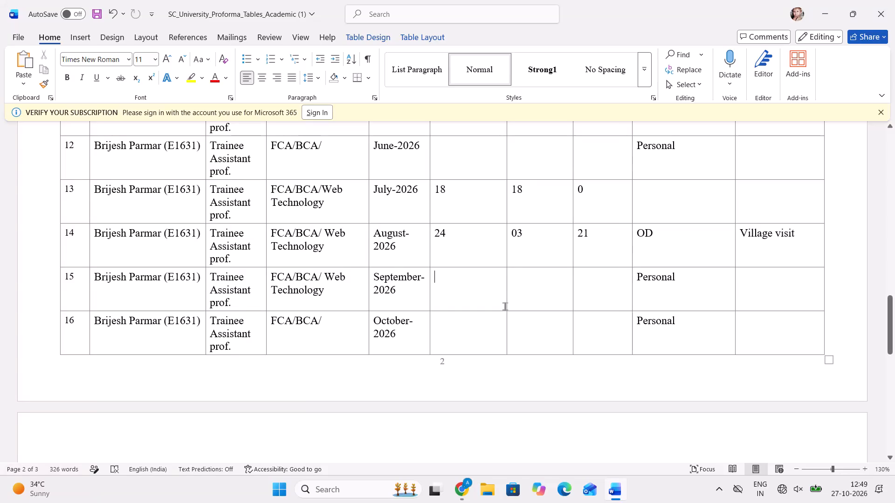
Enter 24 as the classes allotted in the September-2026 row and move on to its classes held cell.
text(24)
key(Right)
key(Right)
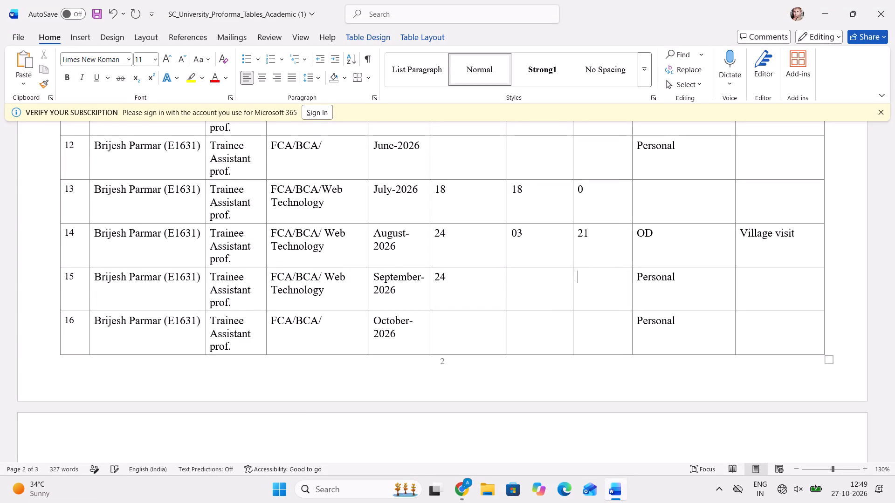
key(Left)
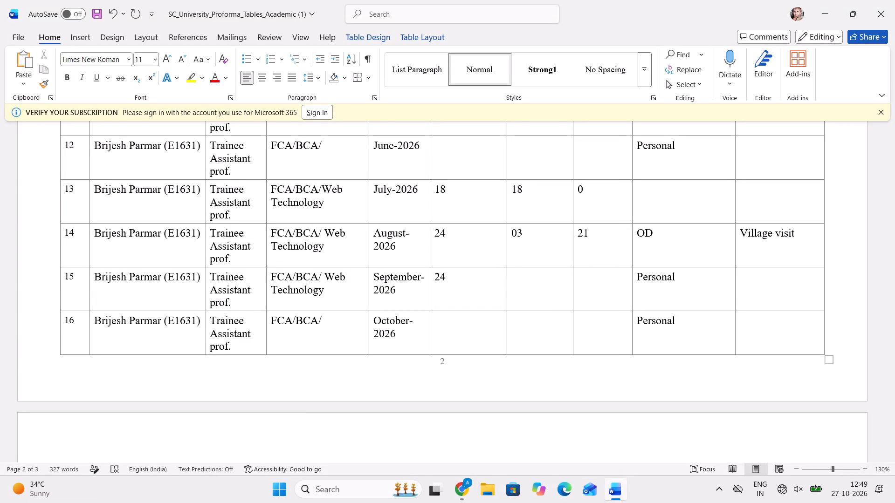
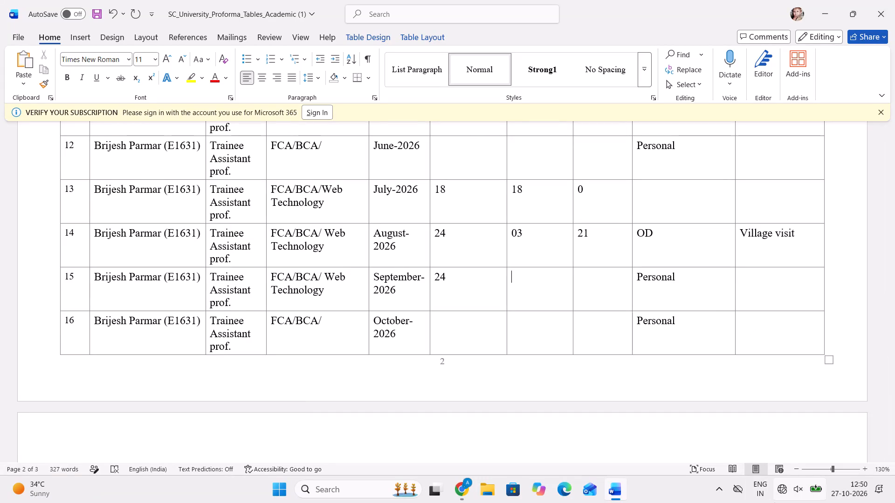
Check the September 2026 calendar and enter 04 classes held and 20 classes not held in the September-2026 row.
click(842, 482)
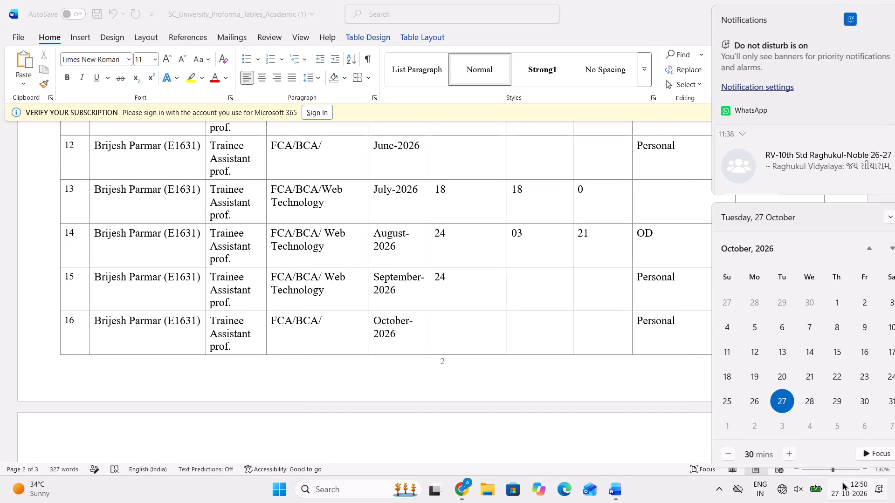
click(844, 250)
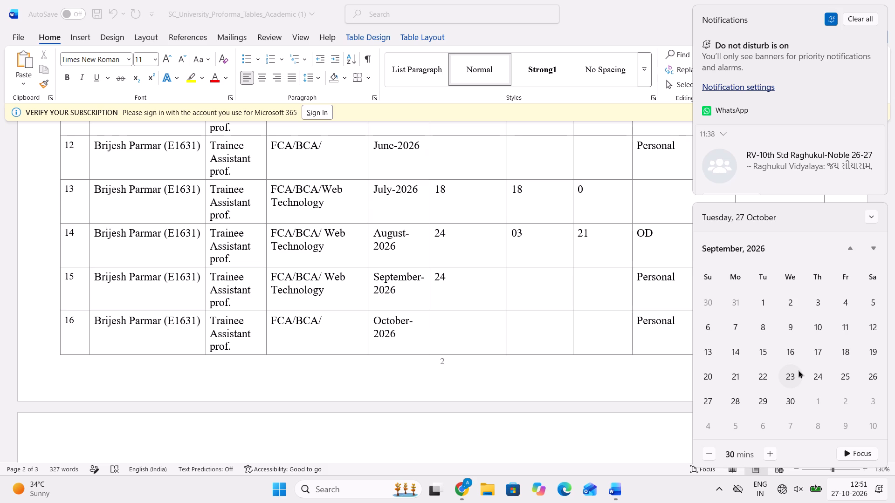
click(525, 279)
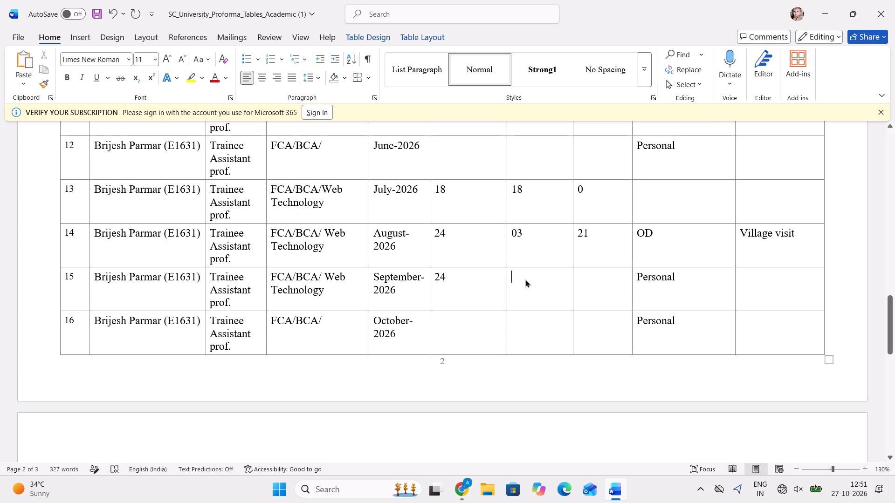
key(0)
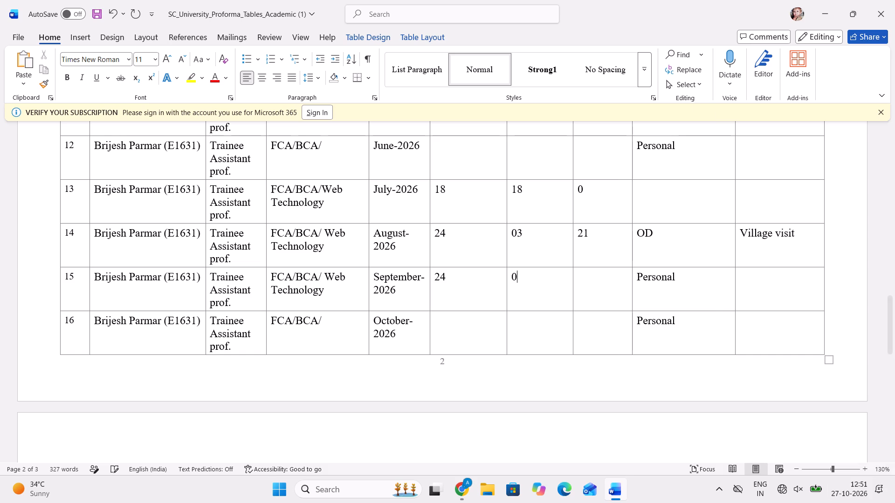
key(4)
key(Right)
key(Right)
key(Left)
text(20)
key(Right)
key(Right)
key(Right)
key(Right)
key(Right)
key(Right)
key(Right)
Move "Village visit" from the August-2026 row's alternative arrangement cell into its reason cell, in parentheses after OD.
scroll(525, 279, up, 1)
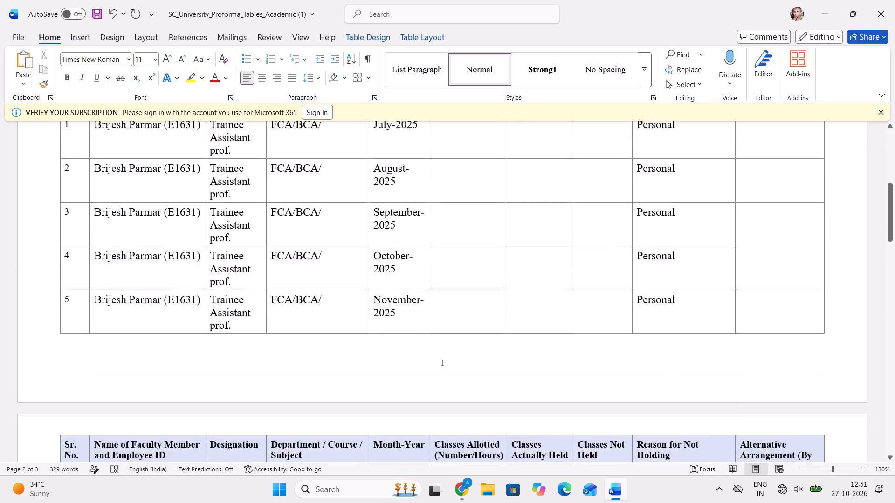
scroll(525, 279, up, 2)
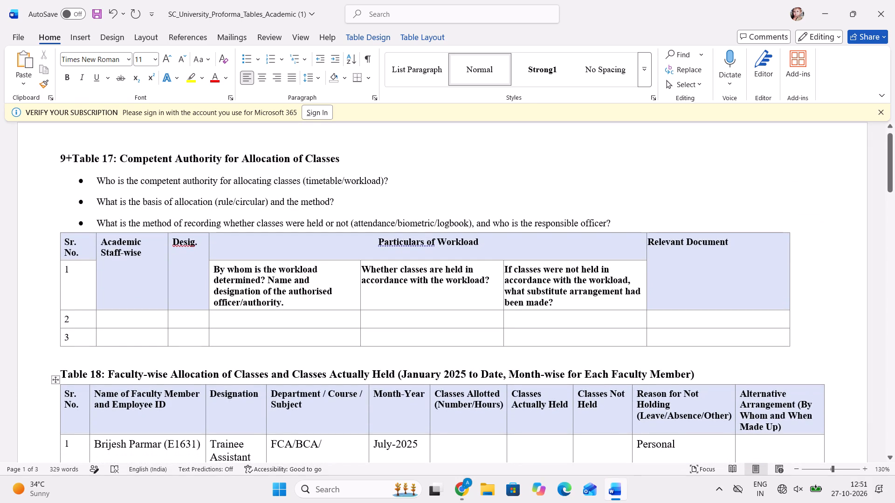
scroll(525, 279, down, 1)
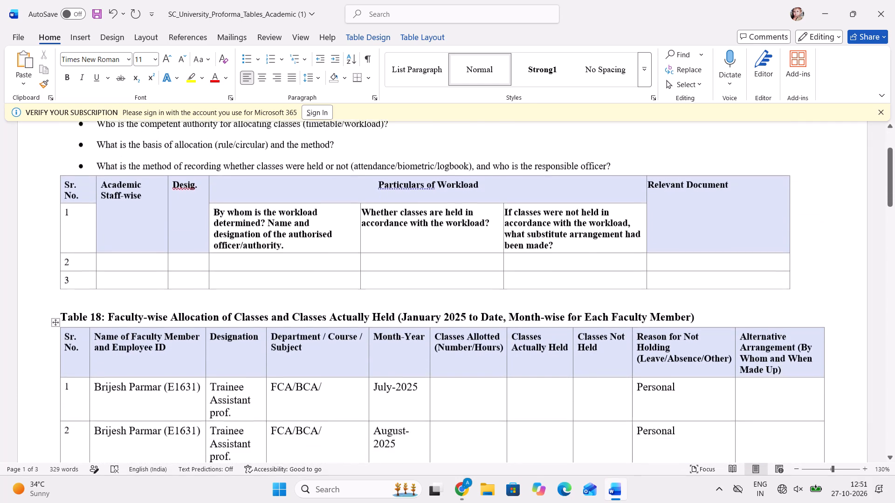
scroll(525, 279, down, 1)
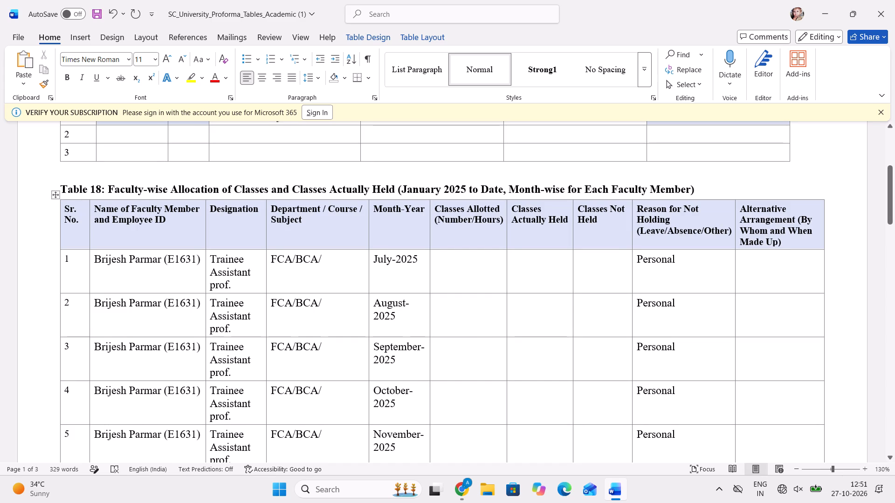
scroll(525, 279, down, 2)
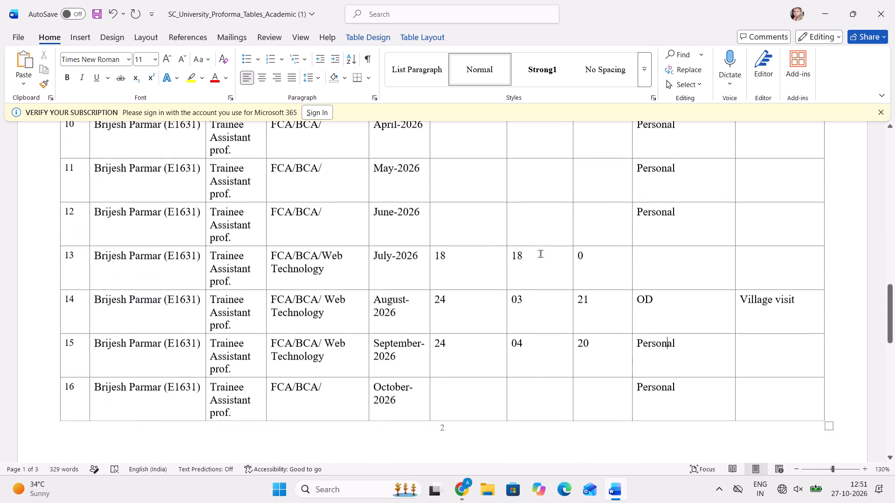
drag(803, 299, 749, 299)
key(ctrl+x)
click(686, 300)
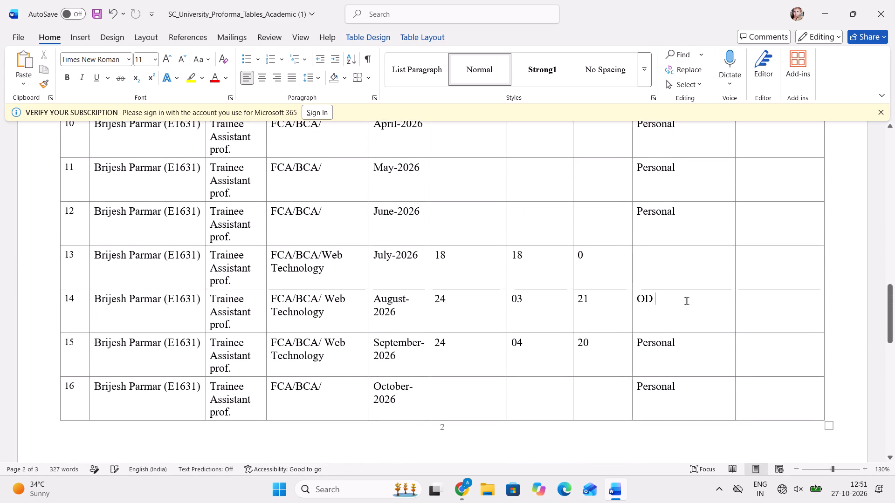
key(shift+parenleft)
key(ctrl+v)
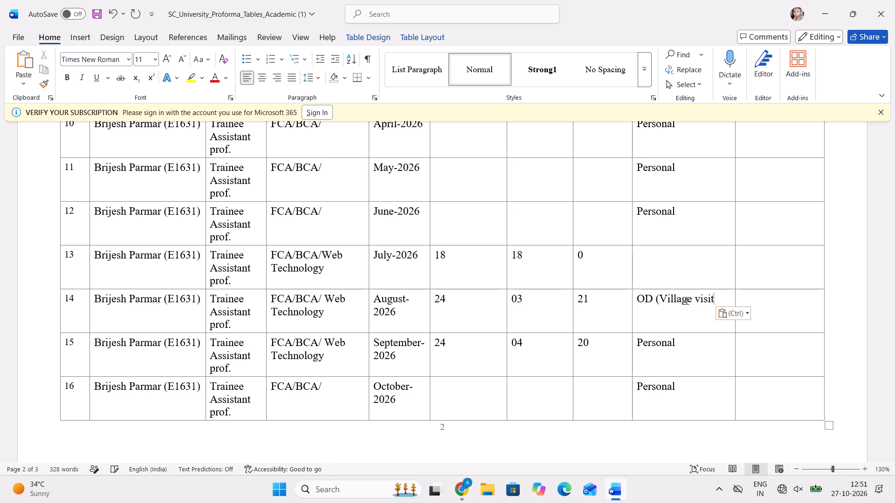
key(shift+parenright)
Enter "Within Department" as the alternative arrangement in the August-2026 row.
click(772, 306)
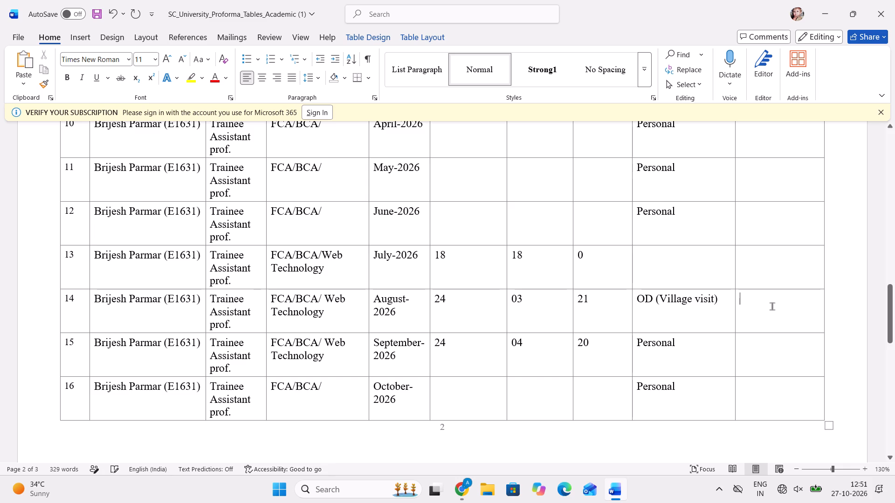
key(shift+w)
text(ithin)
key(space)
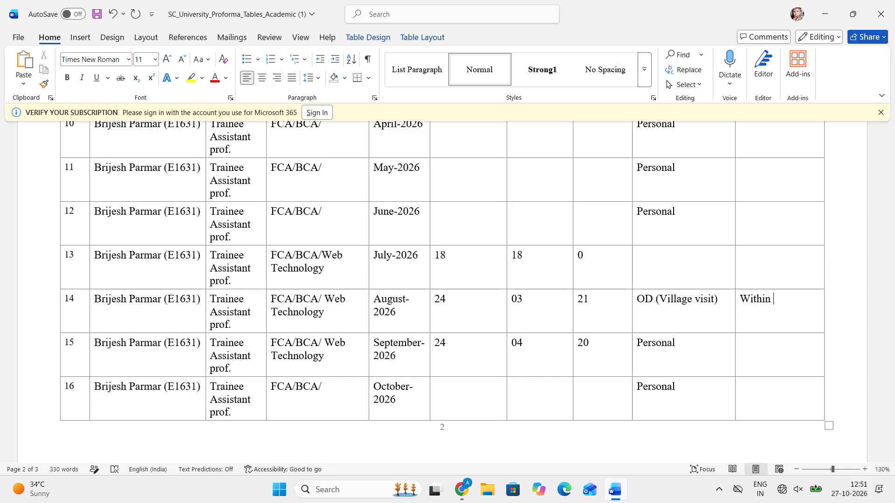
text(Department)
Place the cursor in the September-2026 row's alternative arrangement cell and save the document.
click(741, 338)
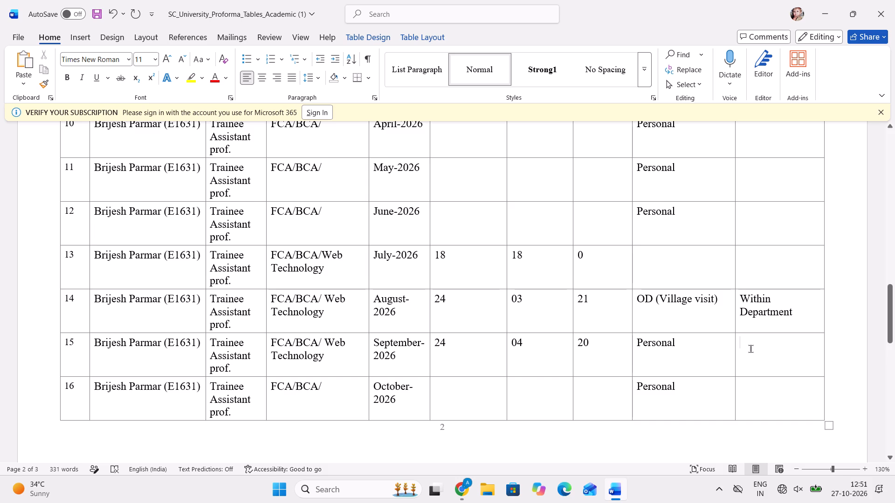
key(ctrl+s)
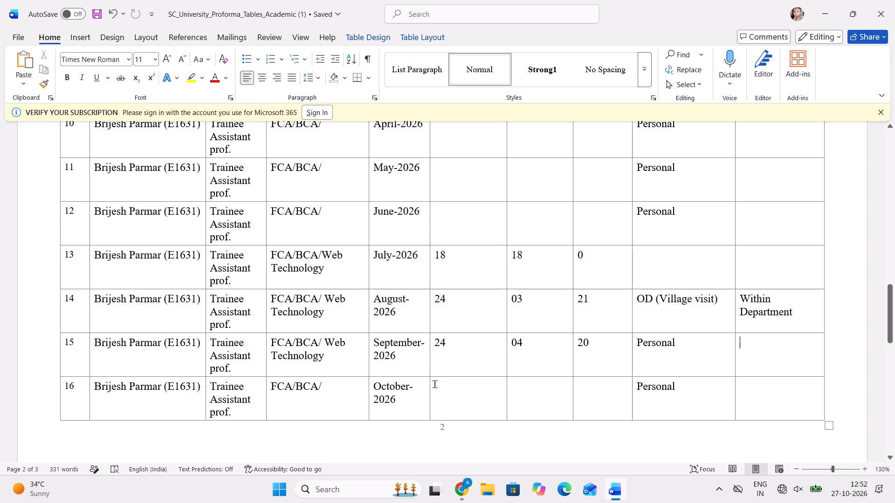
Check the September and October 2026 calendar and enter 18 as the allotted classes in the October-2026 row.
scroll(434, 384, down, 1)
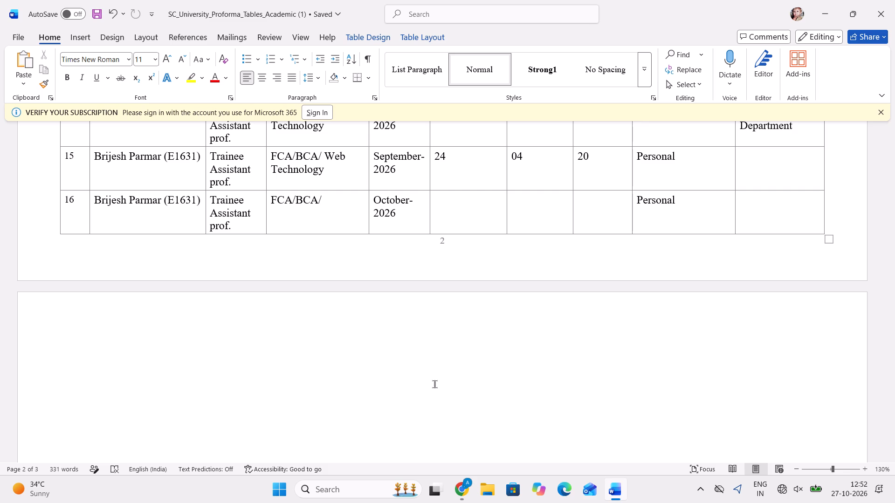
click(461, 215)
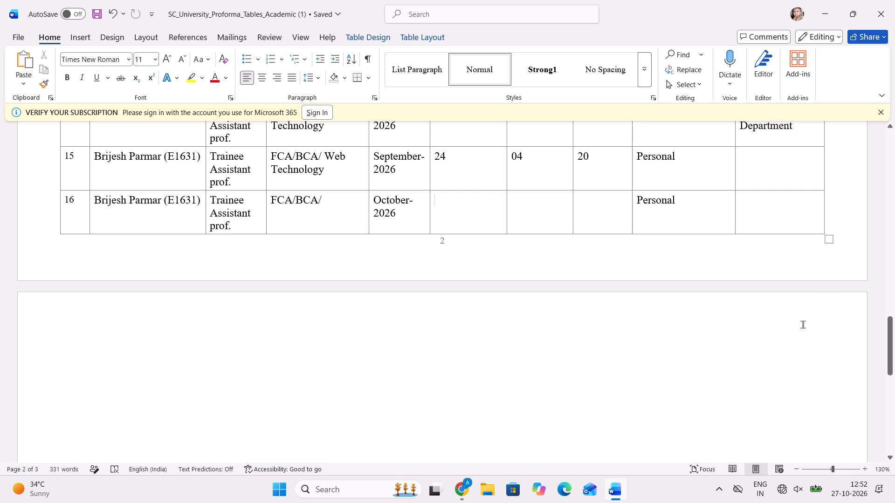
click(838, 499)
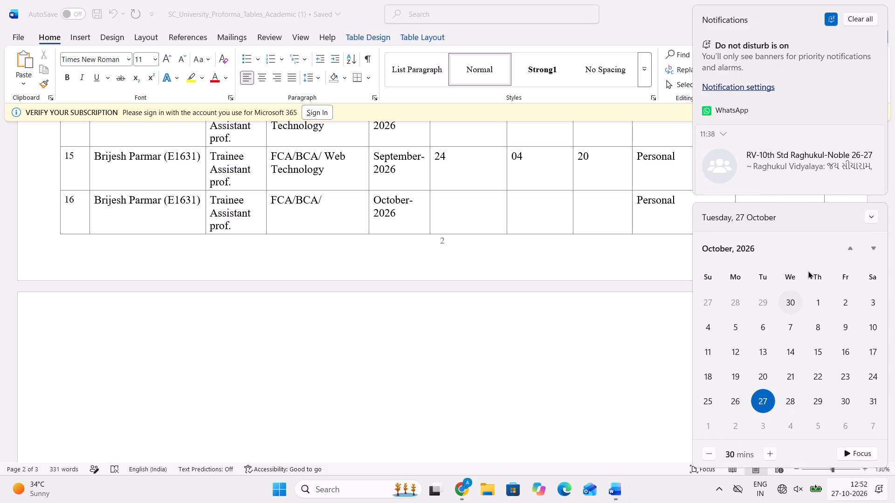
click(854, 243)
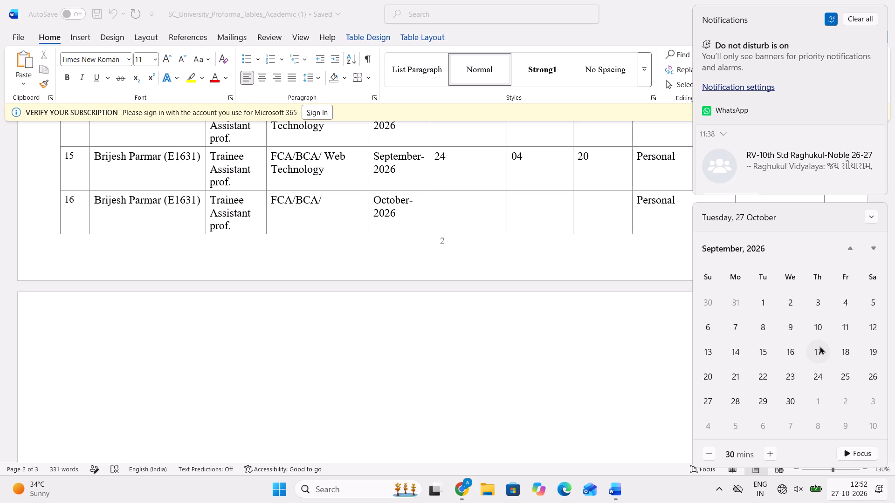
click(871, 253)
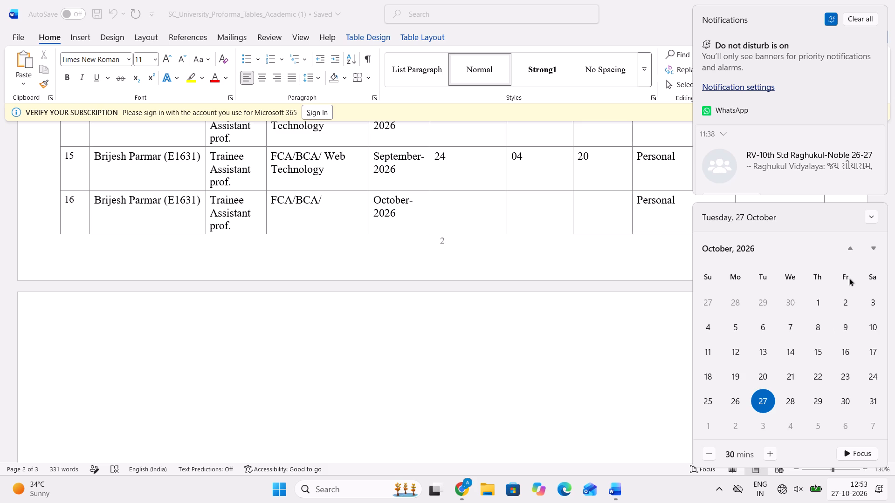
click(461, 203)
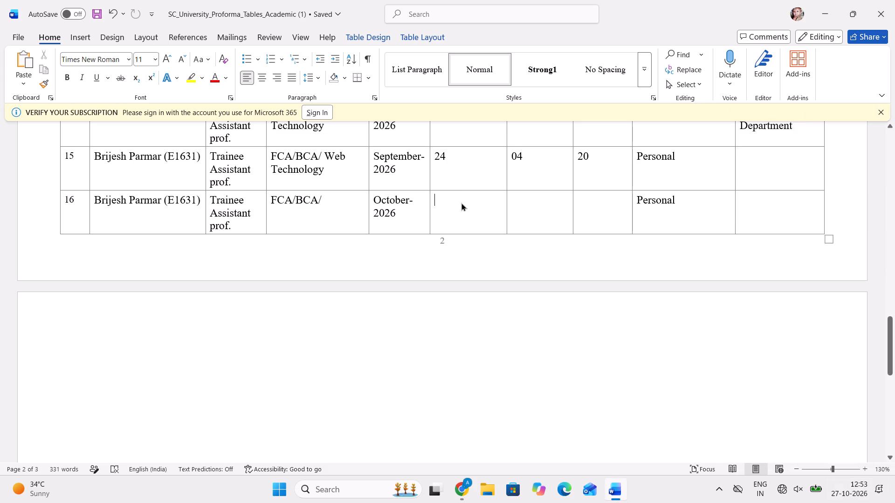
scroll(461, 203, up, 1)
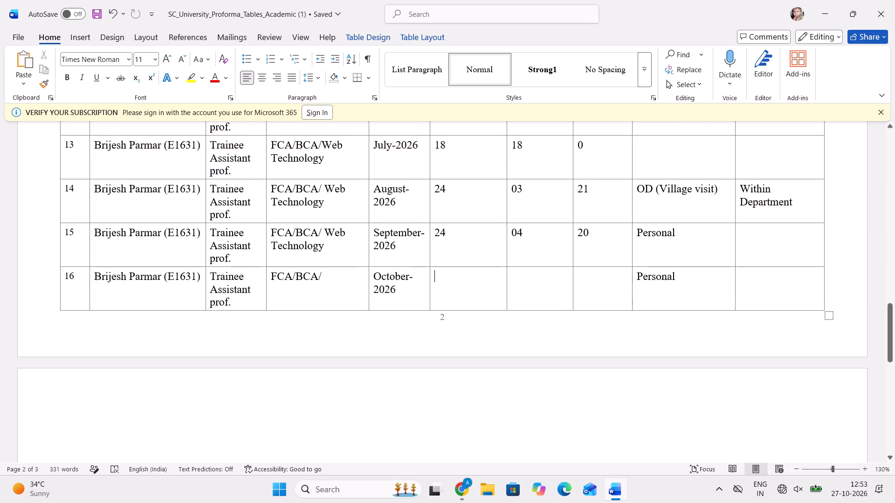
scroll(461, 203, up, 1)
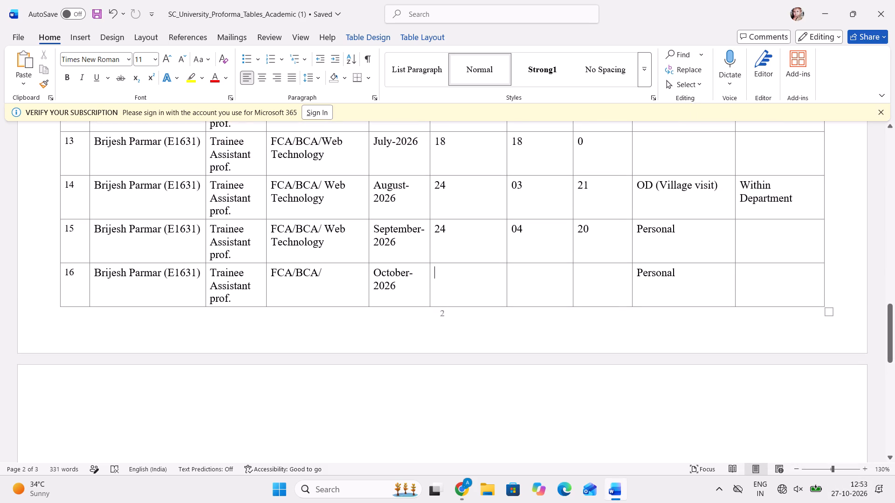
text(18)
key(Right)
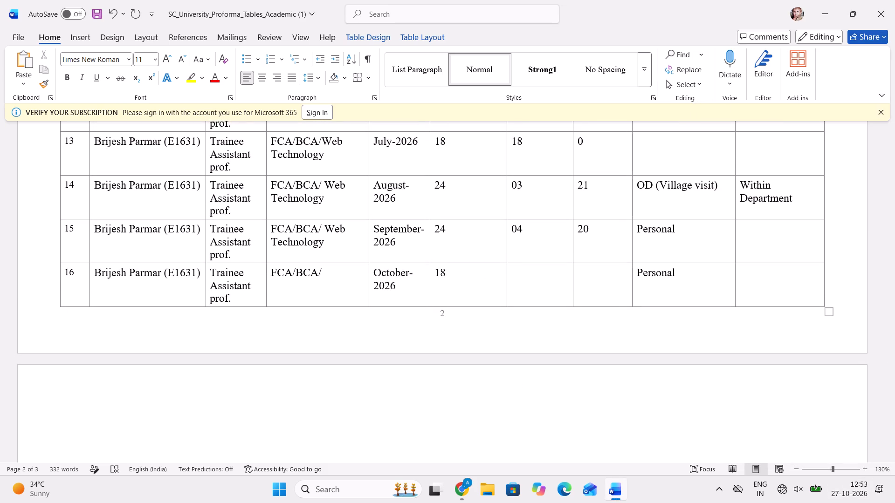
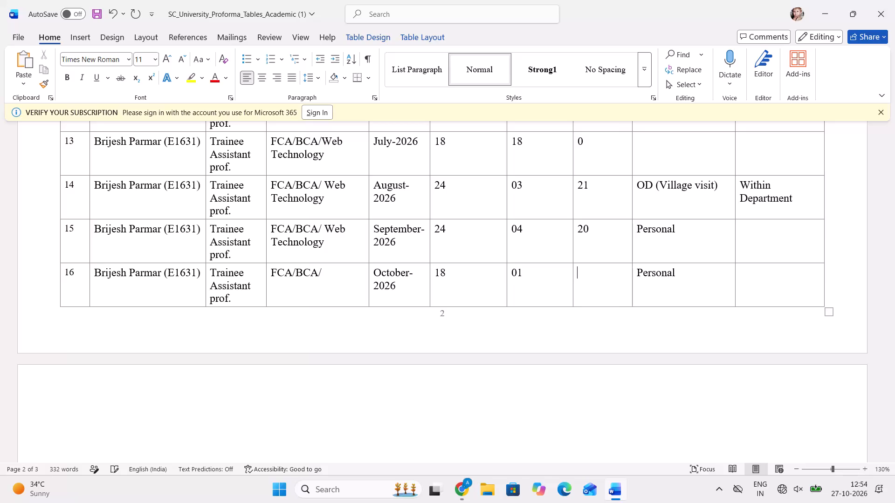
Enter 17 as the October-2026 row's classes not held and copy "Within Department" from the August-2026 row as its alternative arrangement.
text(17)
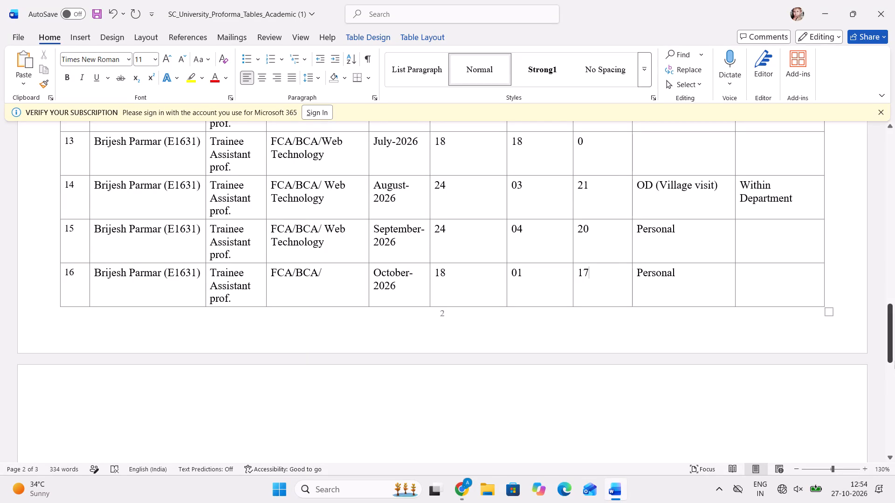
drag(796, 199, 743, 184)
key(ctrl+c)
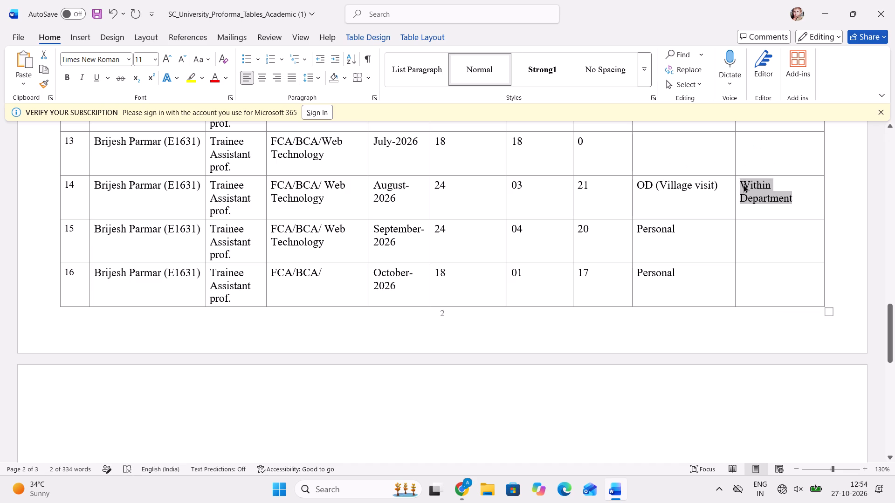
click(758, 288)
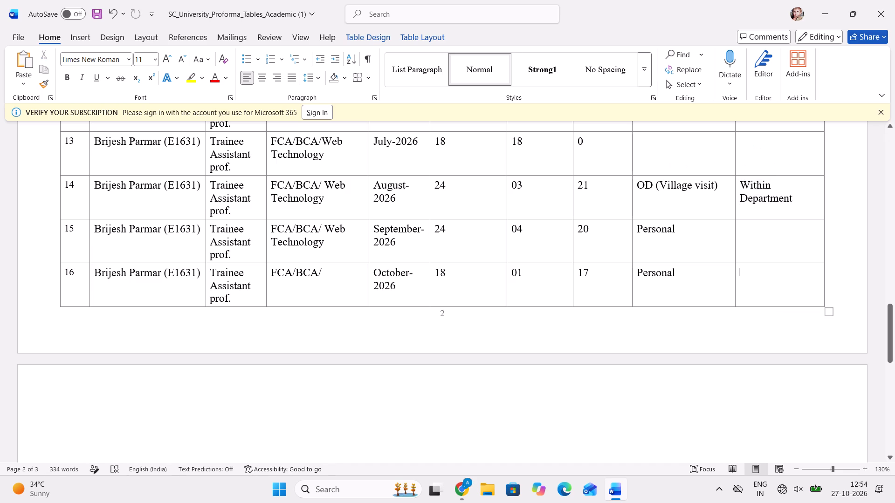
key(ctrl+v)
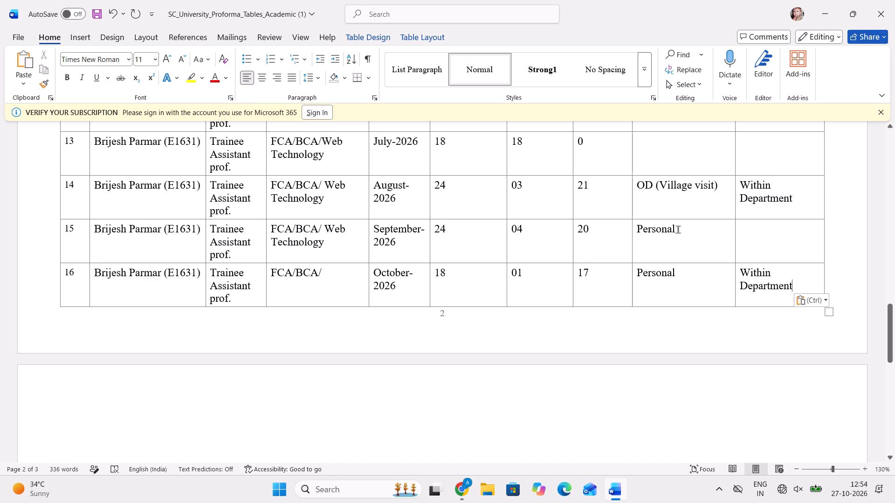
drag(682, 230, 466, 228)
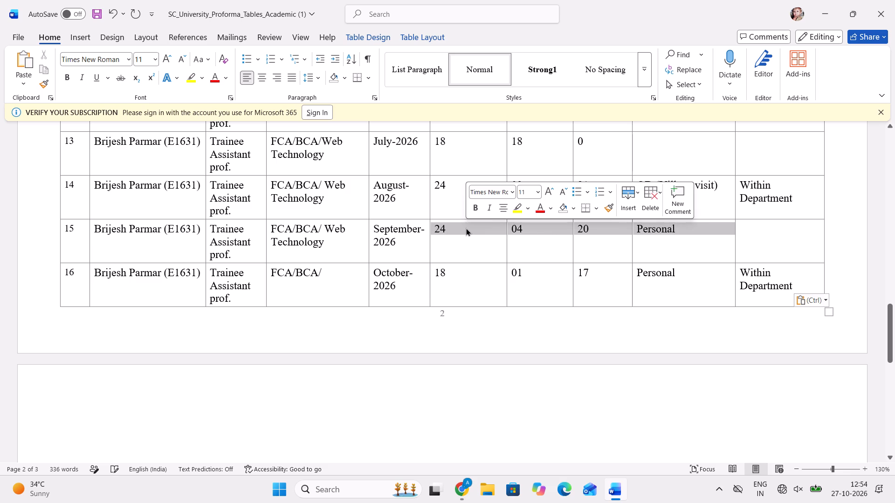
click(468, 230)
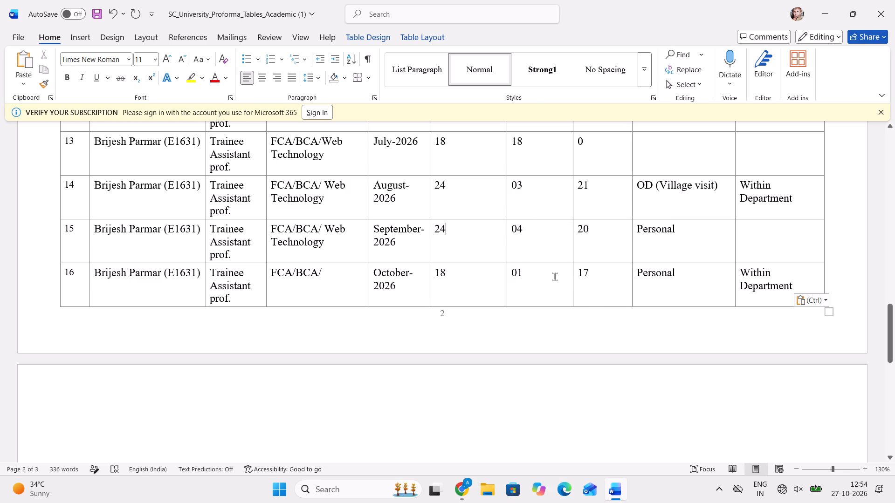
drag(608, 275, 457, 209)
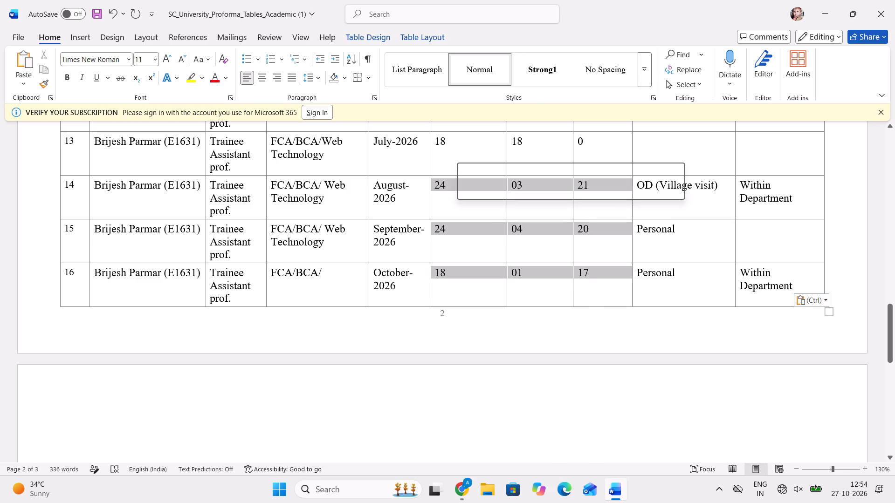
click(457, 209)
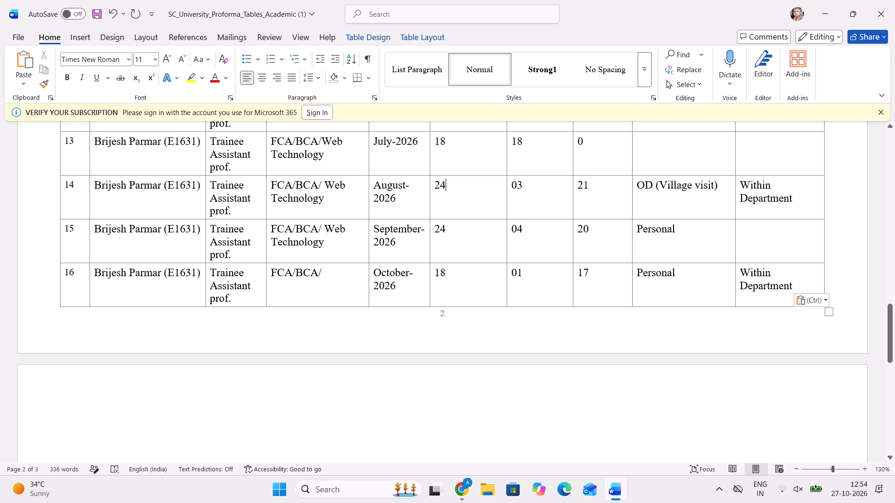
Copy "Web Technology" from the September-2026 row to the end of the October-2026 row's department/course/subject cell.
scroll(457, 209, up, 2)
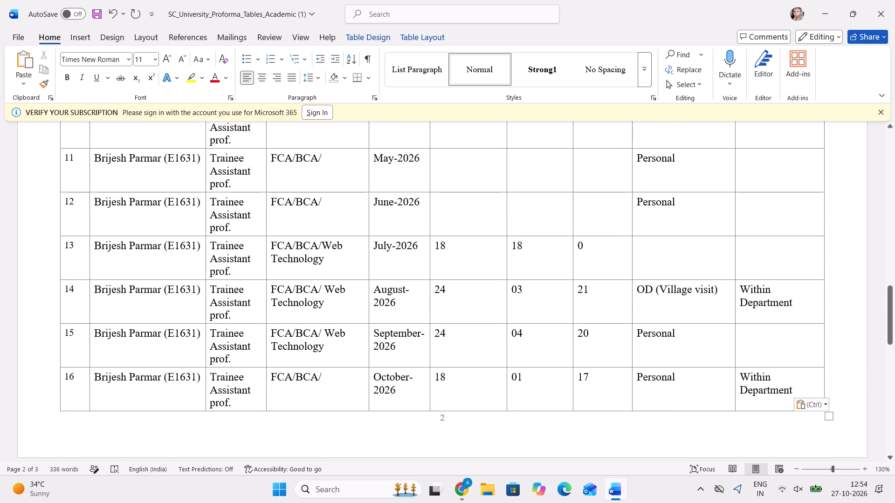
scroll(457, 209, up, 1)
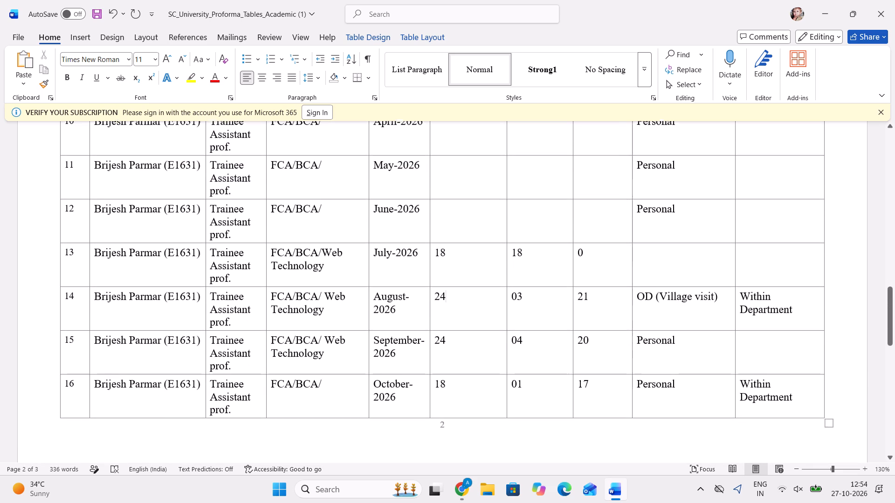
drag(326, 318, 339, 333)
key(ctrl+c)
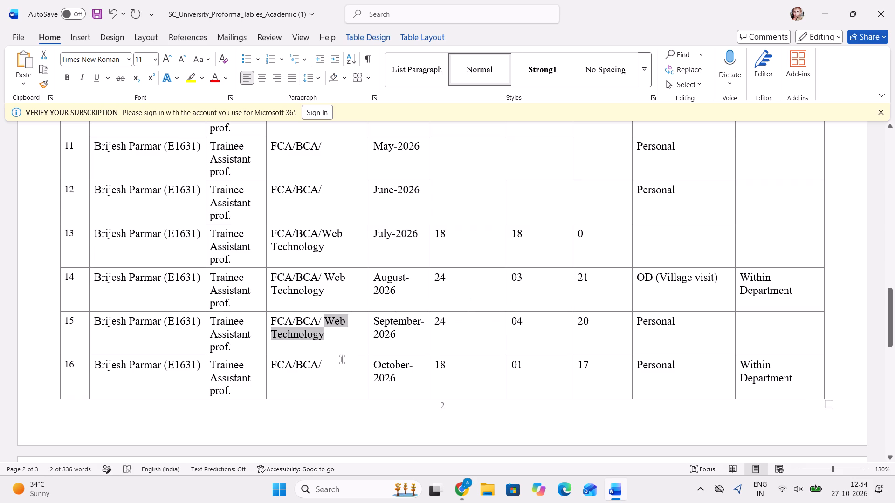
click(343, 369)
key(ctrl+v)
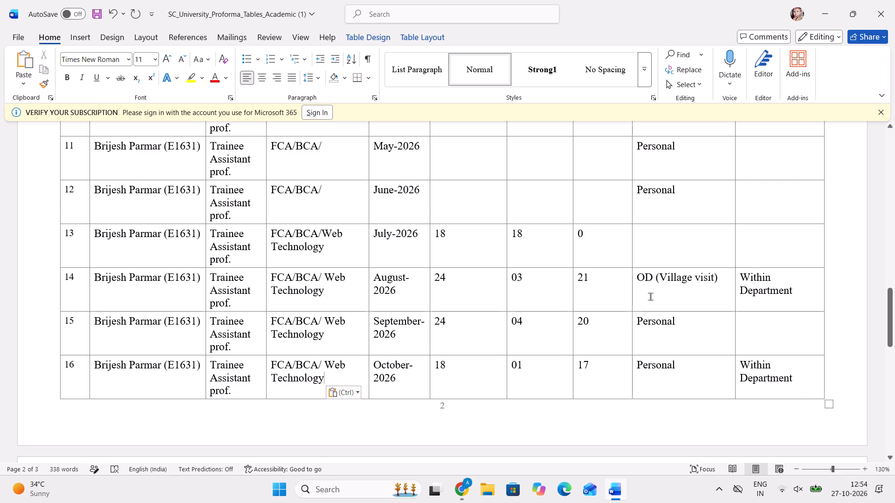
Copy "Within Department" from the August-2026 row into the September-2026 row's alternative arrangement cell.
click(782, 328)
drag(797, 288, 750, 276)
key(ctrl+c)
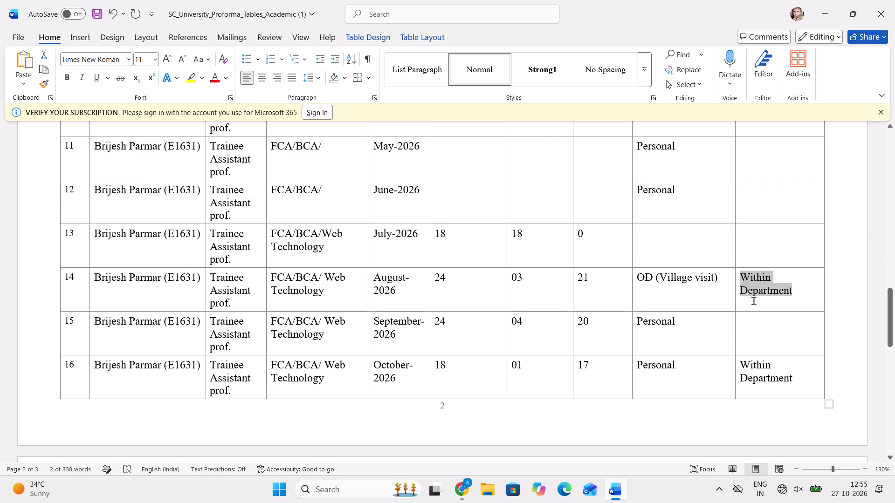
click(757, 320)
key(ctrl+v)
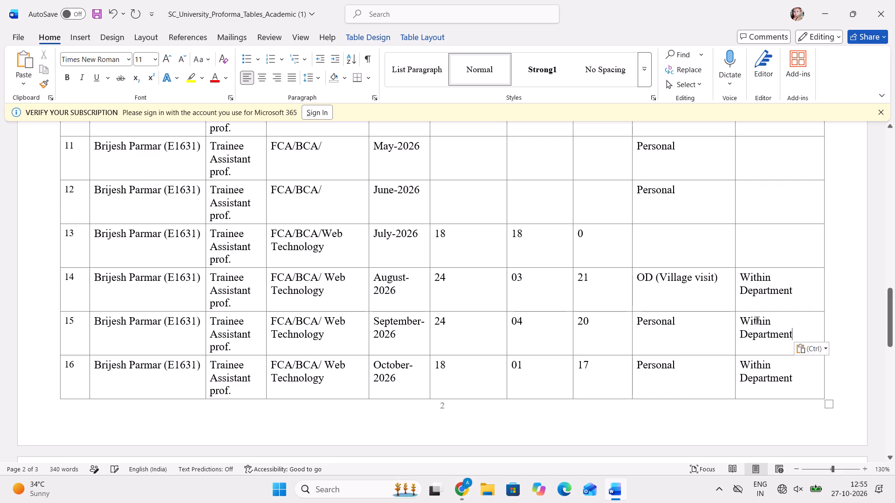
Enter a dash in the July-2026 row's reason and alternative arrangement cells, and save the document.
scroll(611, 338, down, 1)
scroll(611, 338, up, 1)
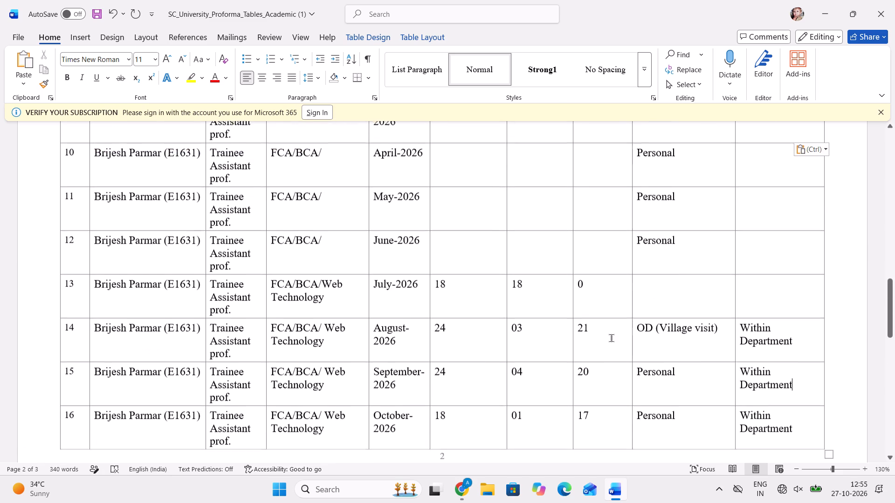
scroll(611, 338, up, 1)
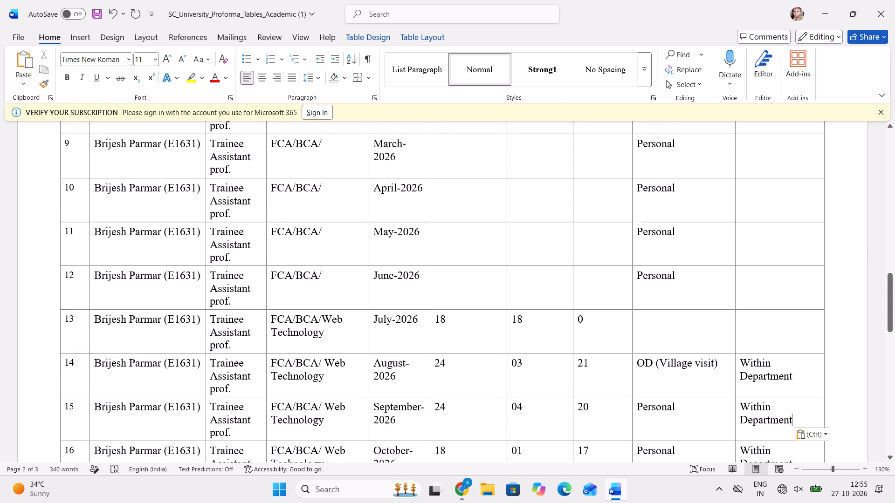
click(660, 338)
key(minus)
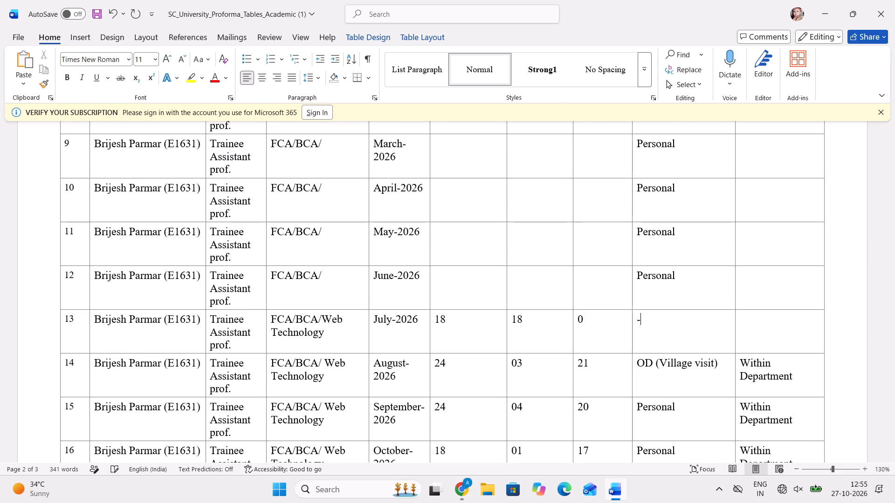
key(Right)
key(minus)
key(ctrl+s)
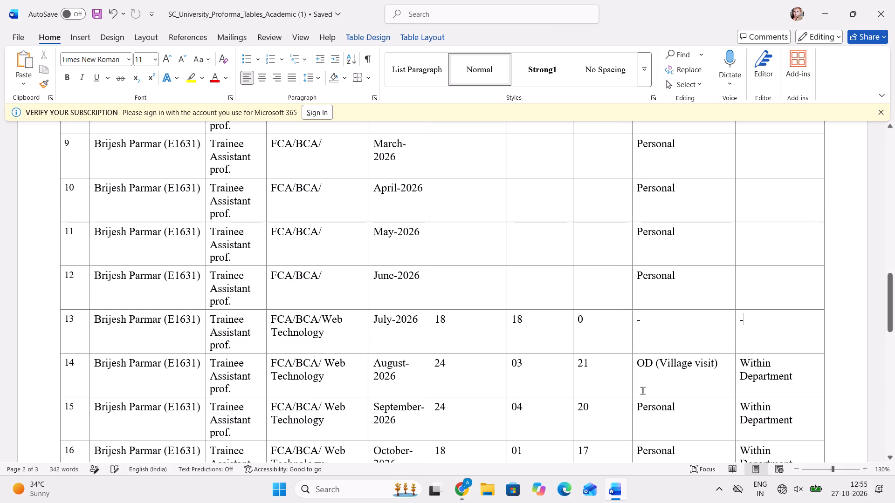
Add four blank rows at the end of Table 18, below the October-2026 row.
scroll(642, 390, right, 1)
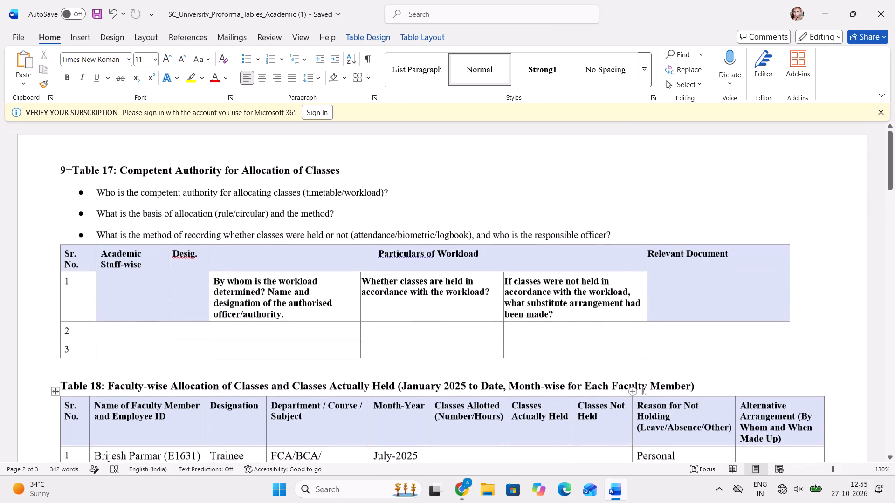
scroll(642, 390, right, 2)
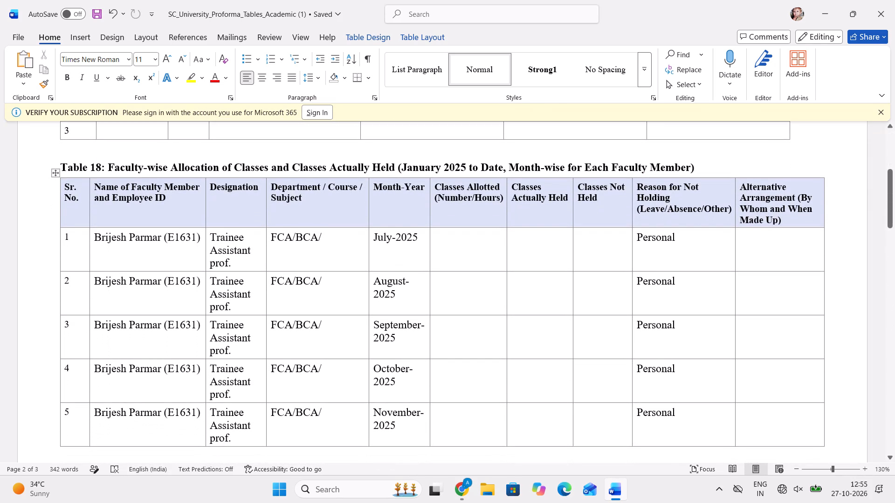
scroll(642, 390, right, 1)
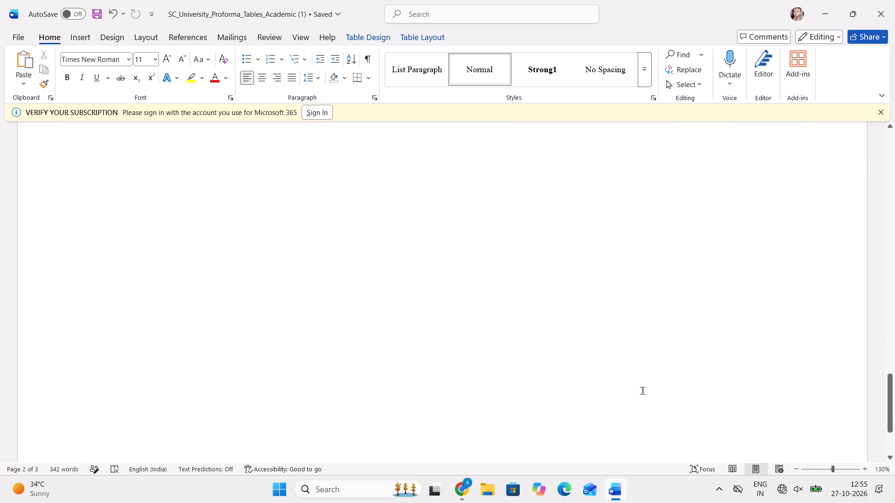
scroll(642, 390, up, 2)
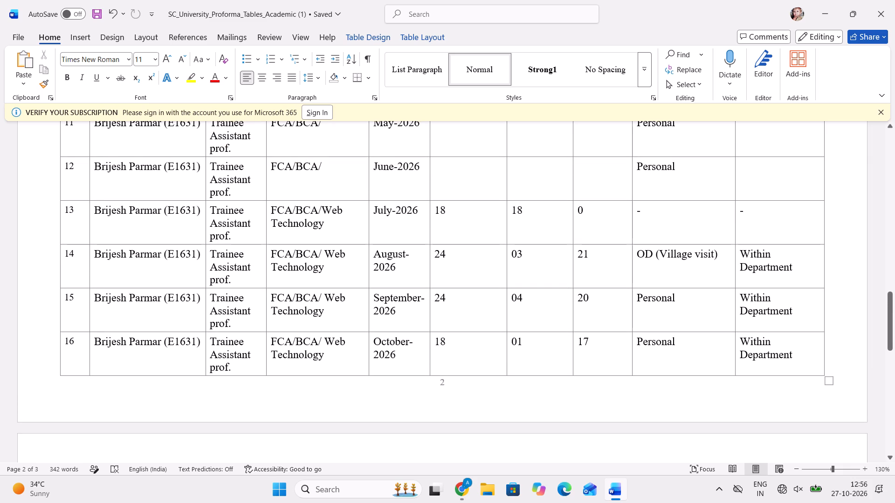
click(808, 233)
key(Tab)
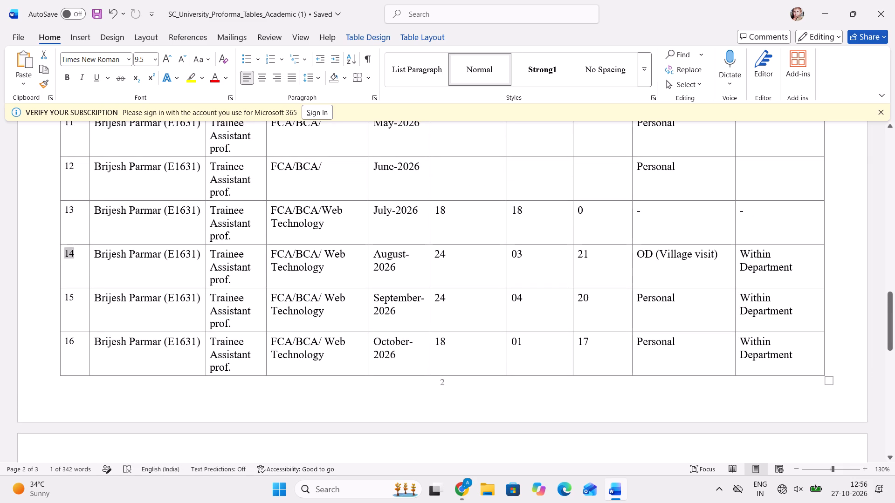
click(807, 362)
key(Tab)
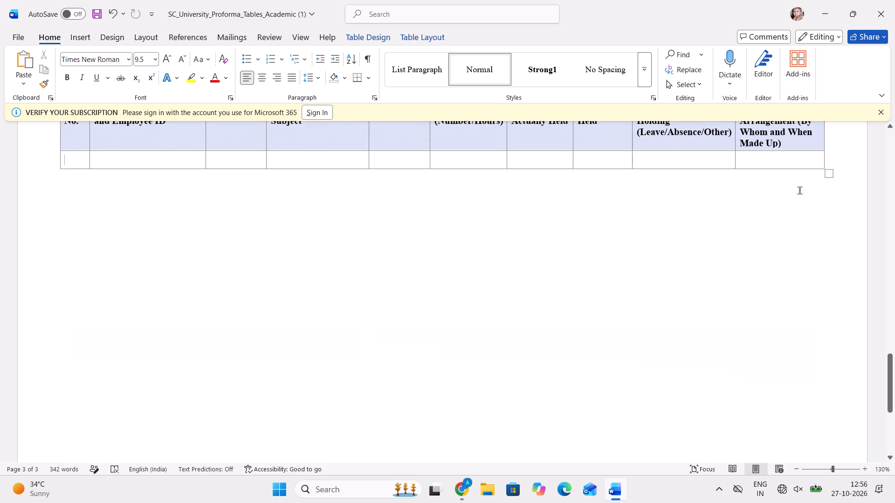
click(794, 164)
key(Tab)
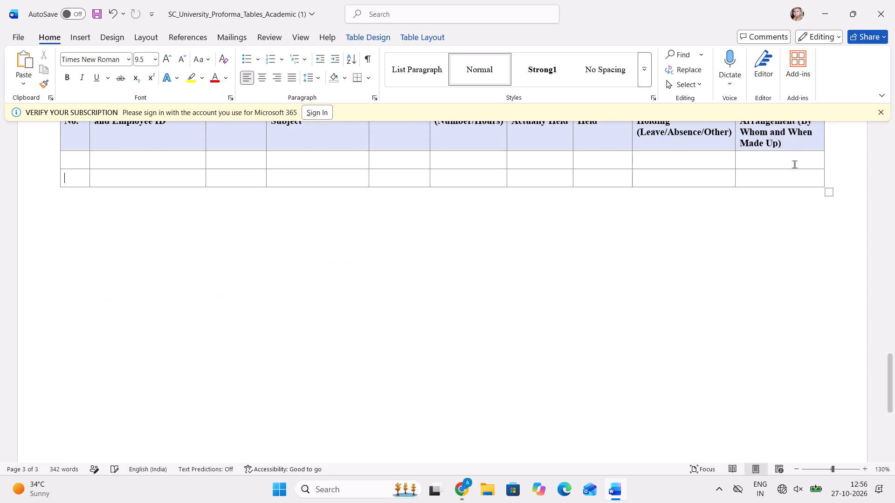
click(795, 184)
key(Tab)
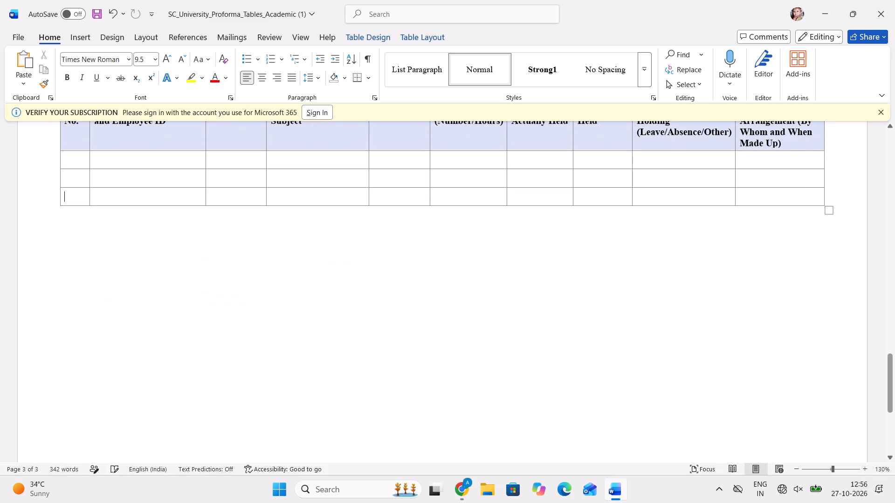
click(784, 200)
key(Tab)
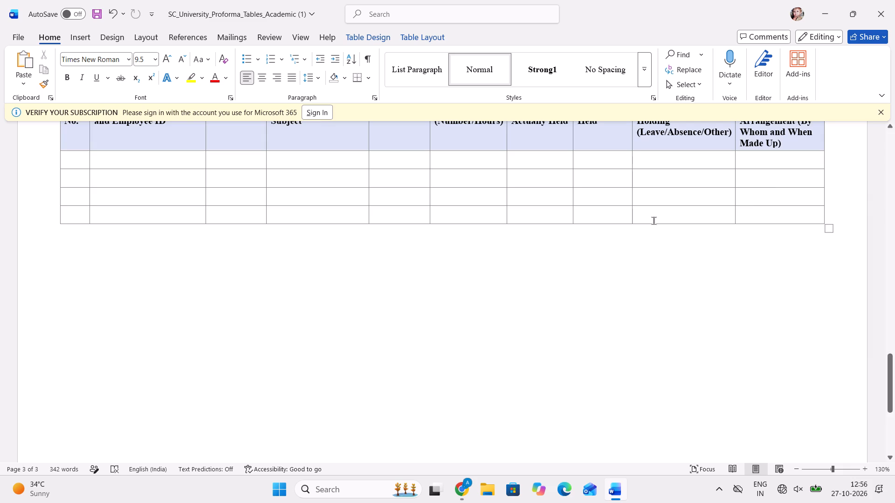
Move the August-, September- and October-2026 records, without serial numbers, down to start in the second blank row below row 16.
scroll(654, 220, up, 1)
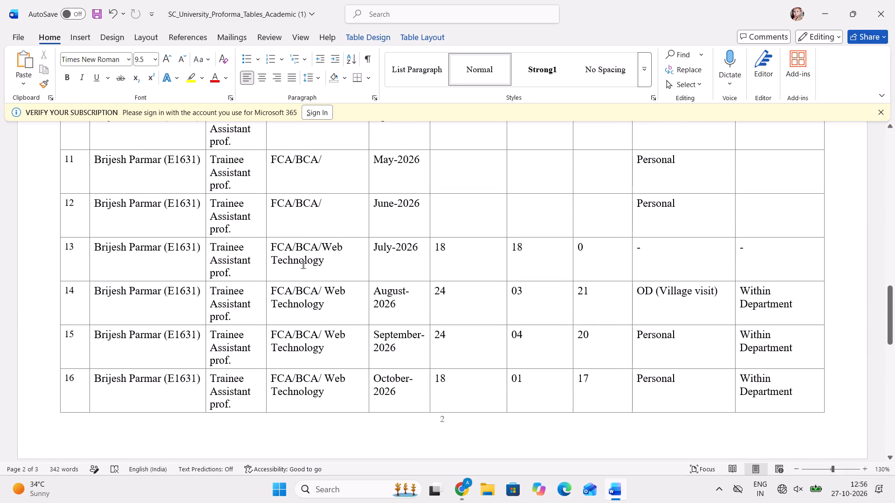
drag(97, 290, 552, 320)
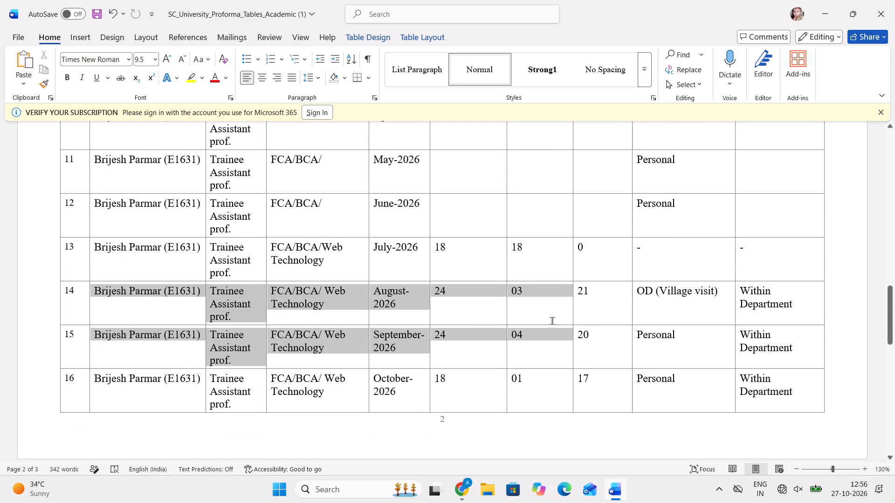
drag(552, 320, 609, 308)
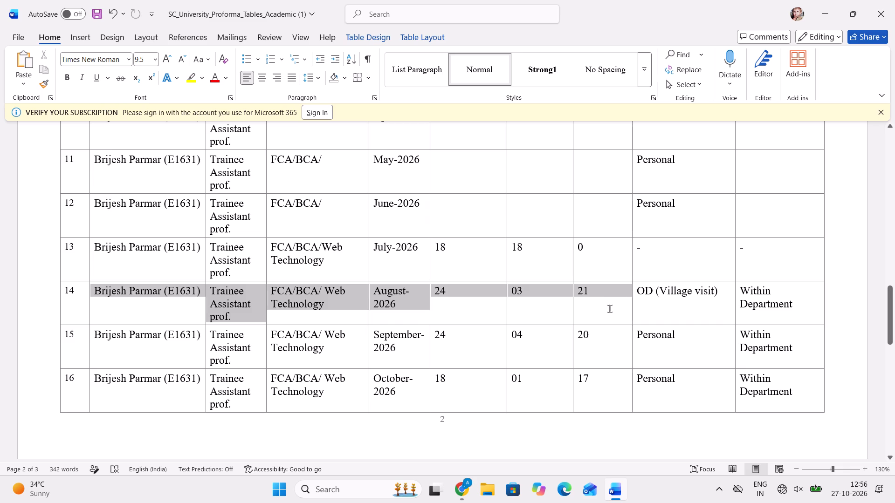
drag(609, 308, 793, 308)
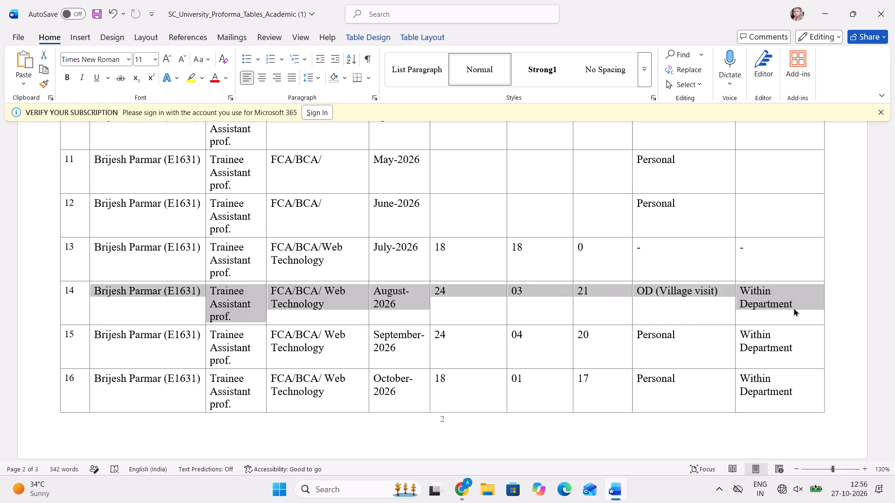
key(shift+Down)
key(shift+Down)
key(shift+Down)
key(shift+Up)
key(shift+Up)
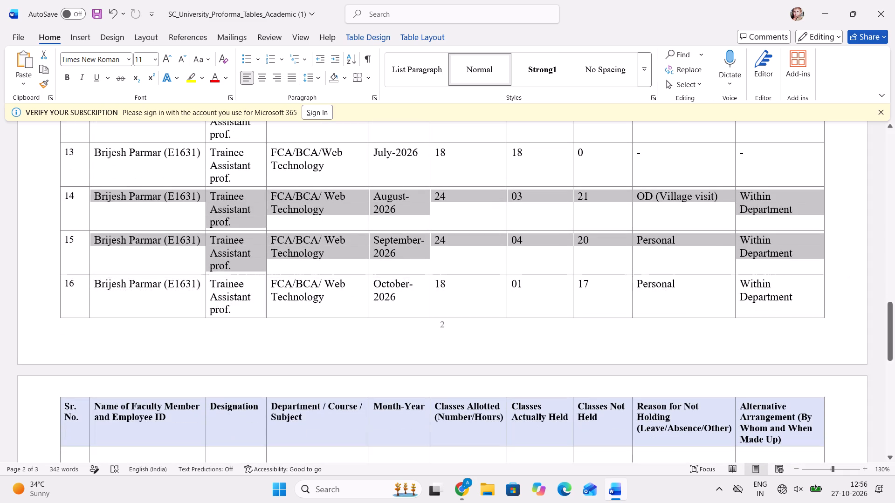
key(shift+Down)
key(ctrl+x)
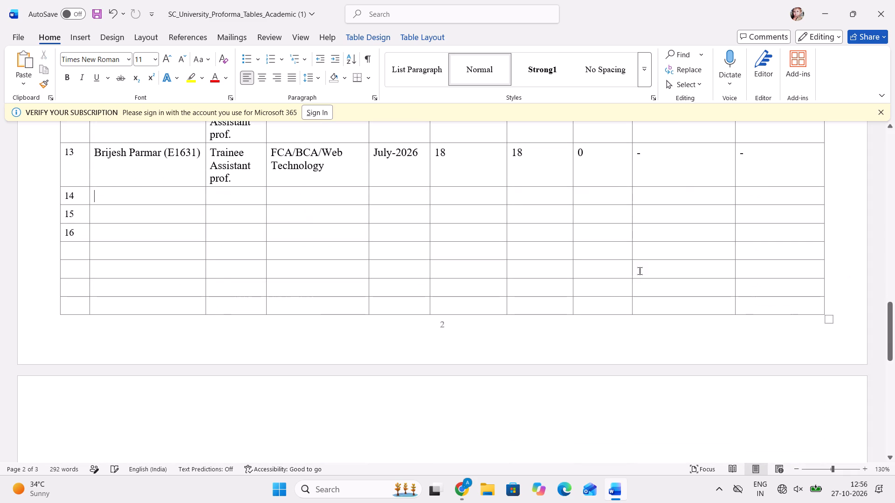
click(135, 269)
key(ctrl+v)
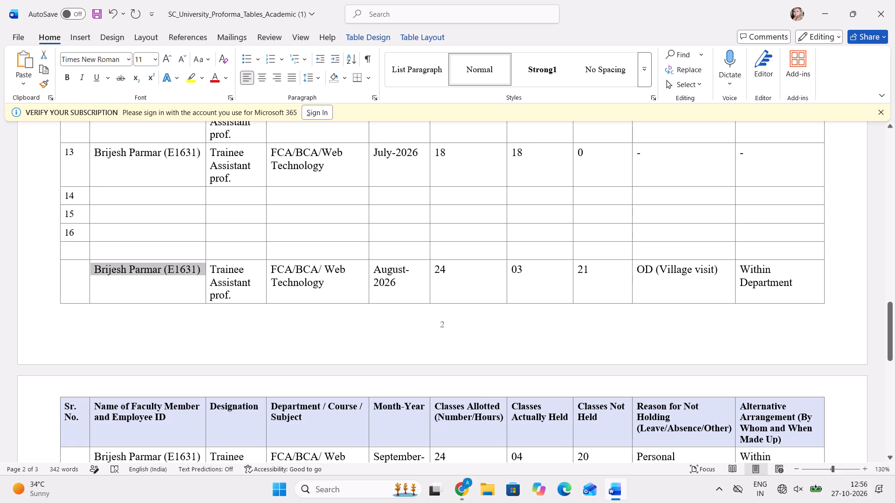
click(151, 277)
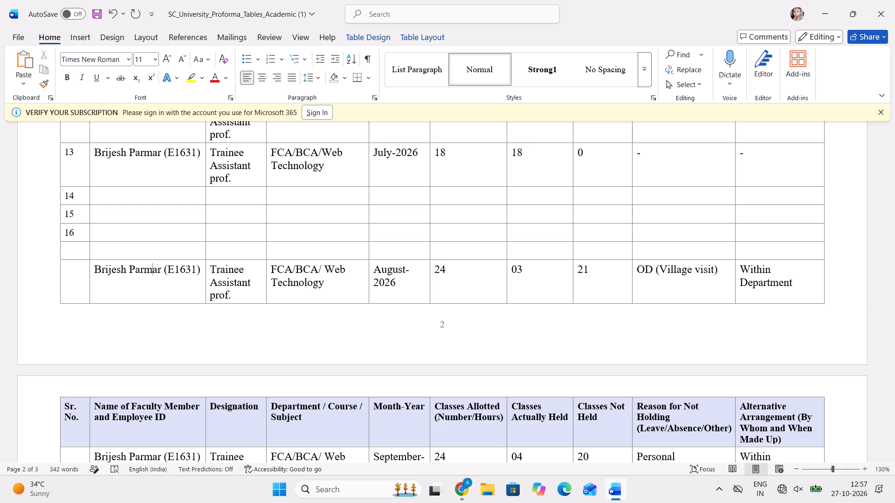
Copy the July-2026 record from row 13, without its serial number, into row 14.
click(766, 157)
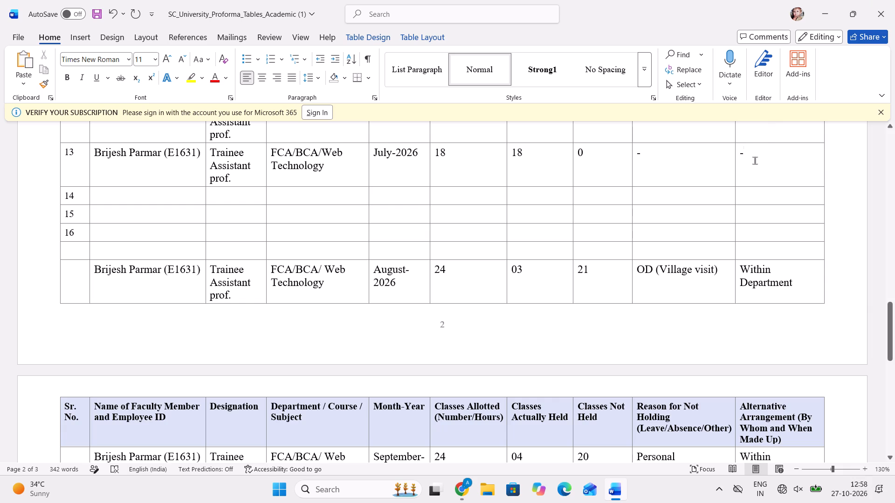
drag(755, 160, 181, 167)
key(ctrl+c)
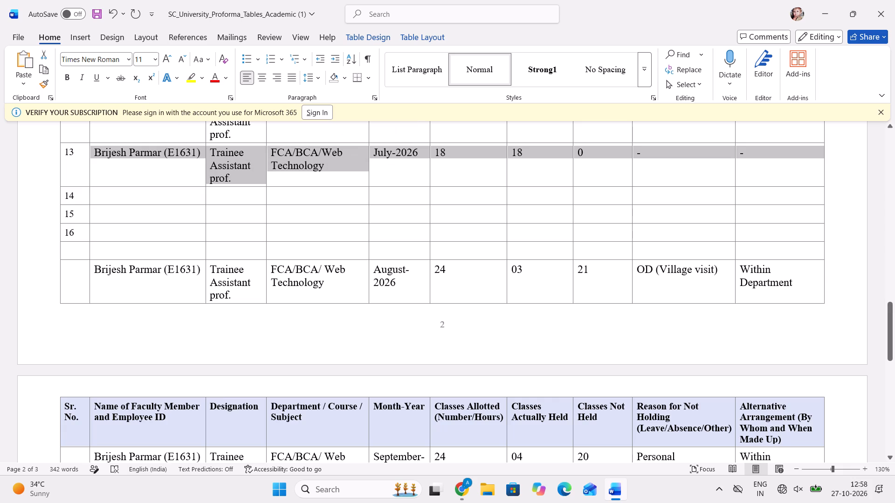
click(182, 196)
key(ctrl+v)
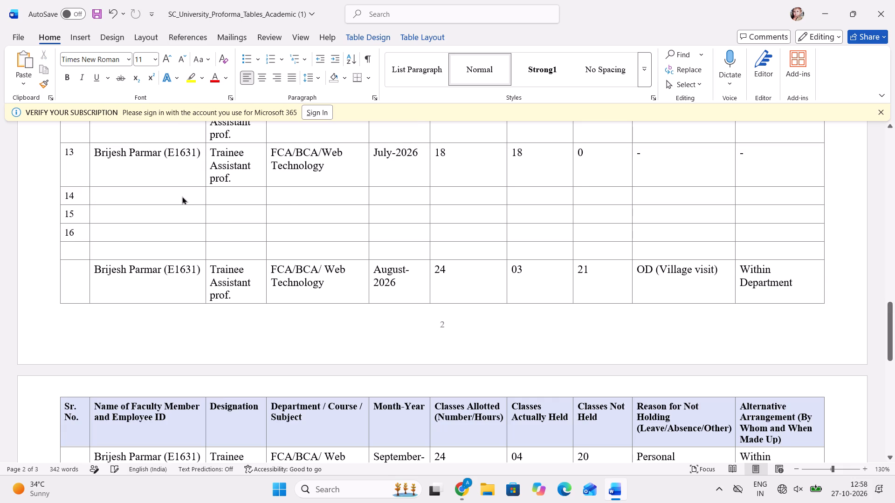
Replace the subject "Web Technology" with "CCIS" in row 14's department/course/subject cell.
drag(323, 197, 336, 205)
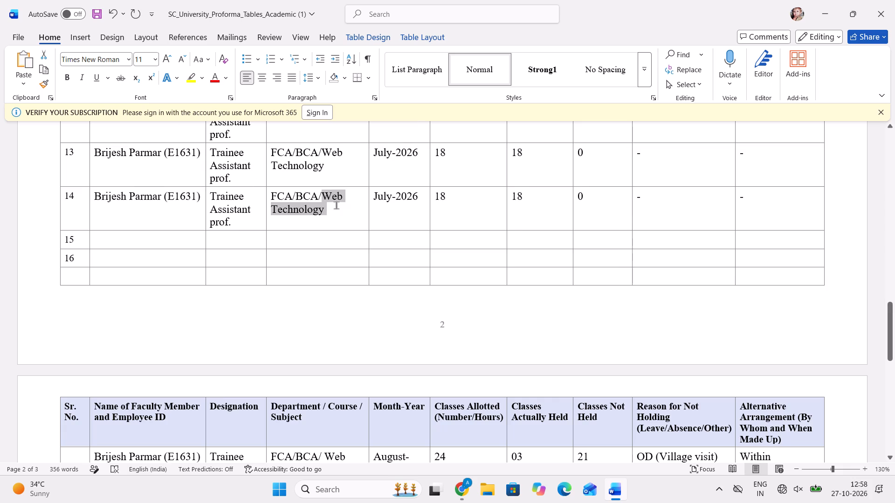
drag(336, 205, 336, 205)
key(BackSpace)
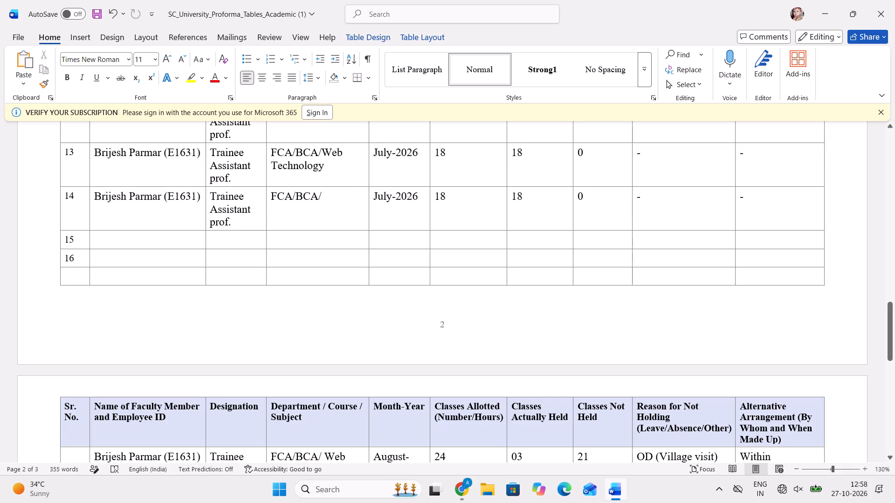
text(CCIS)
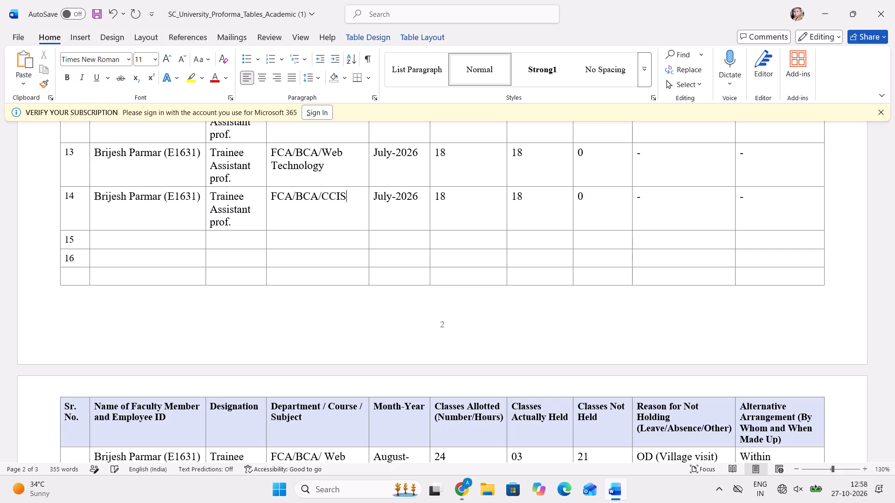
Set both the classes allotted and the classes actually held in row 14 to 09.
click(476, 209)
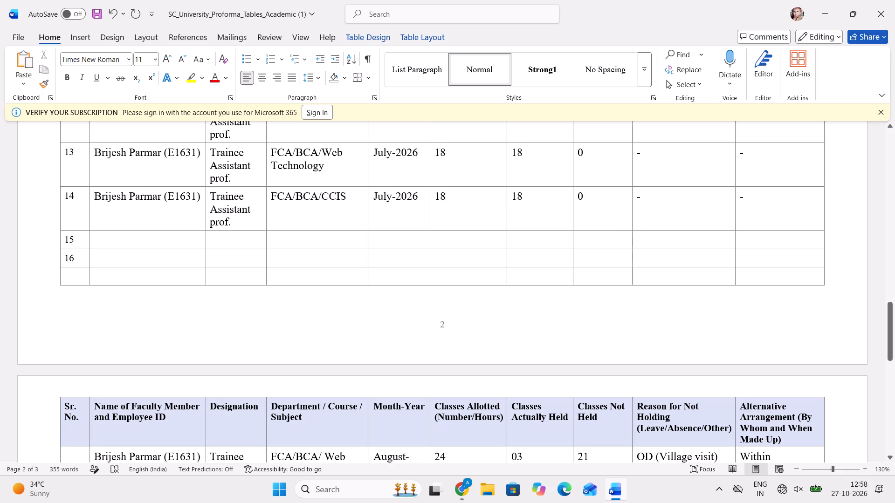
key(BackSpace)
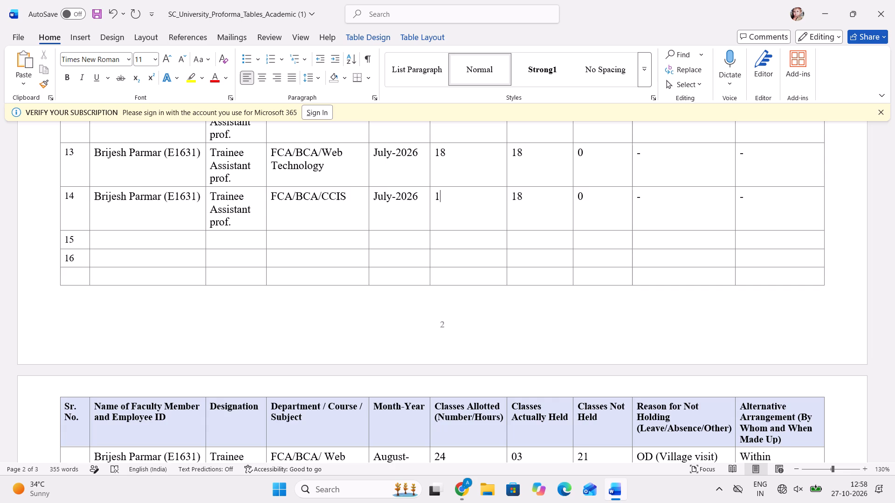
key(BackSpace)
text(09)
key(Right)
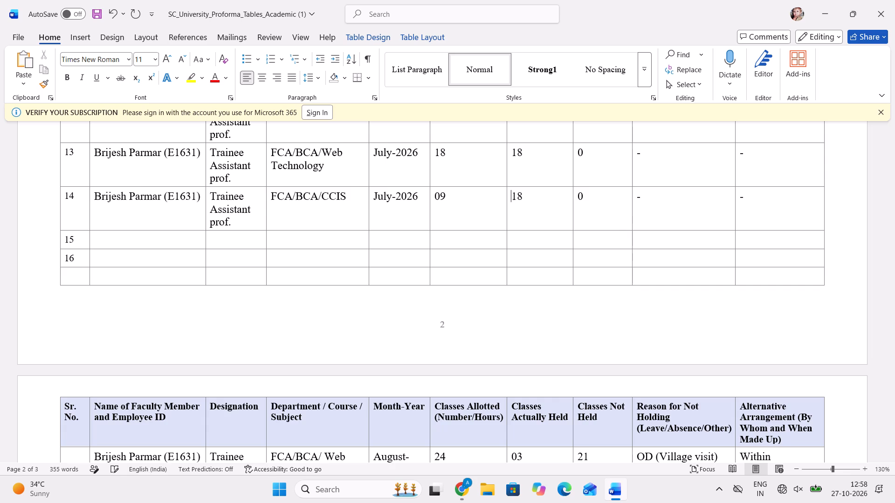
key(Right)
key(Right)
key(BackSpace)
key(BackSpace)
text(09)
Move the August-2026 Web Technology record from the first row of the last page into row 15.
scroll(480, 207, down, 1)
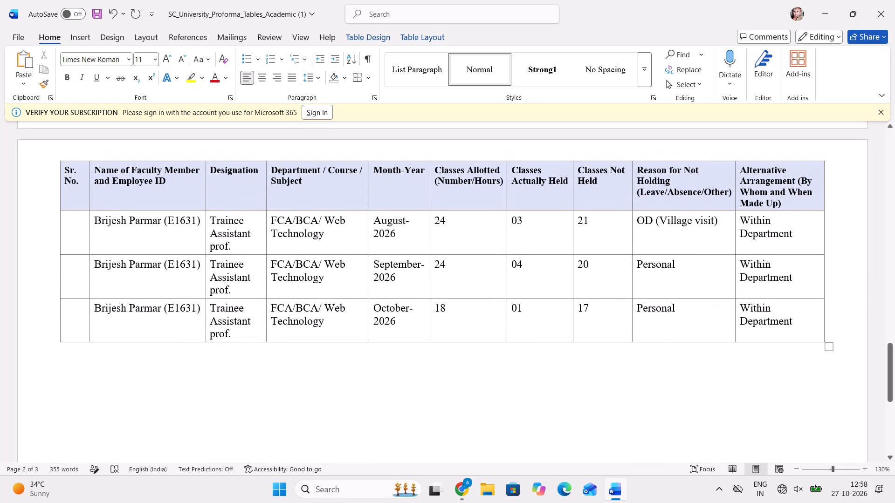
drag(792, 234, 297, 212)
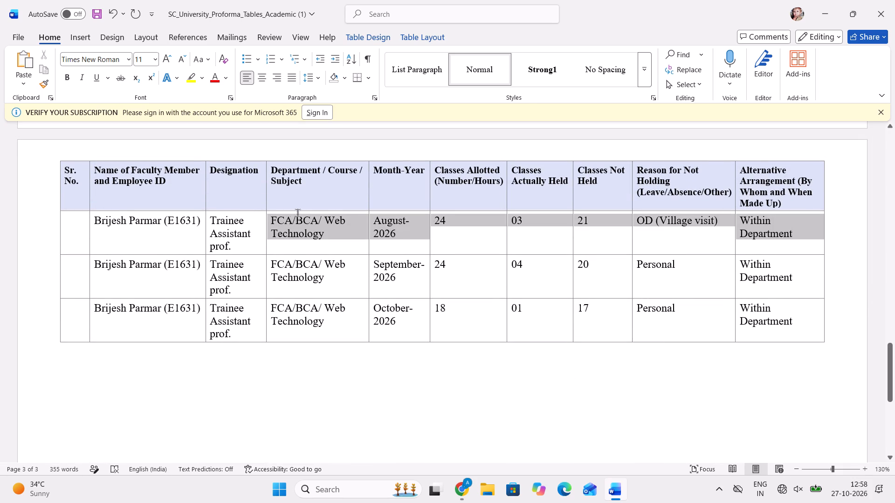
drag(297, 212, 166, 218)
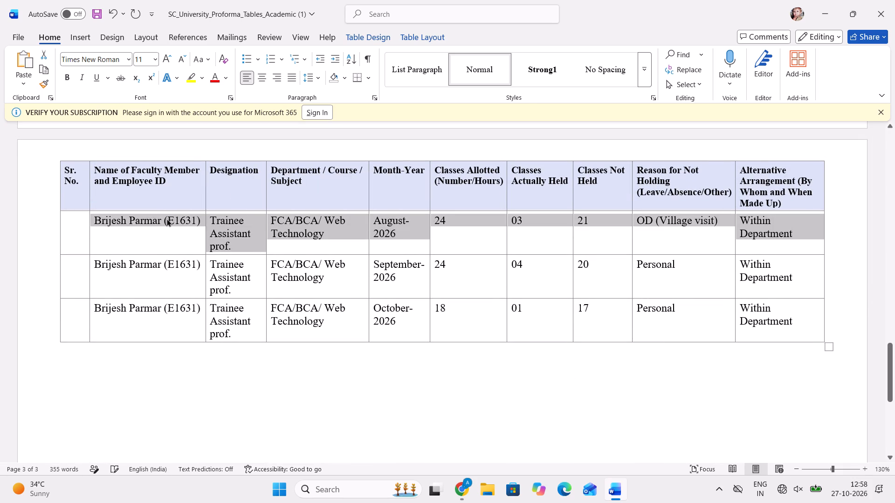
key(ctrl+x)
scroll(166, 218, up, 1)
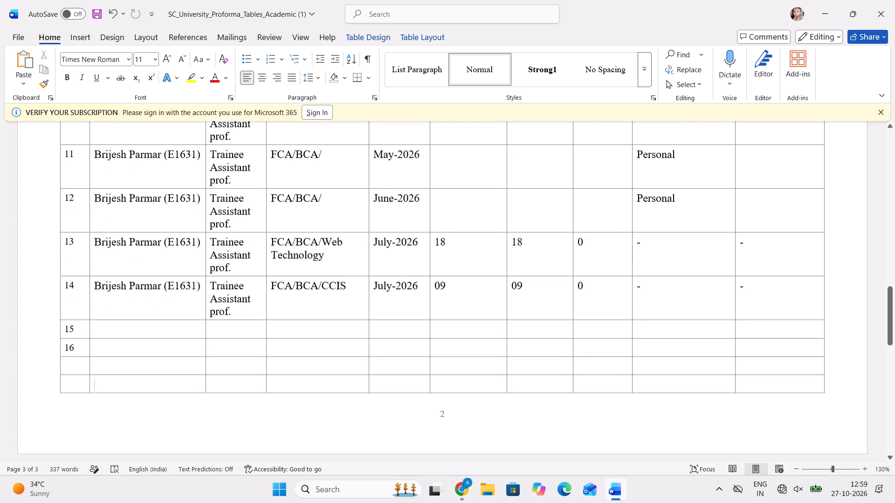
scroll(166, 218, up, 1)
click(165, 321)
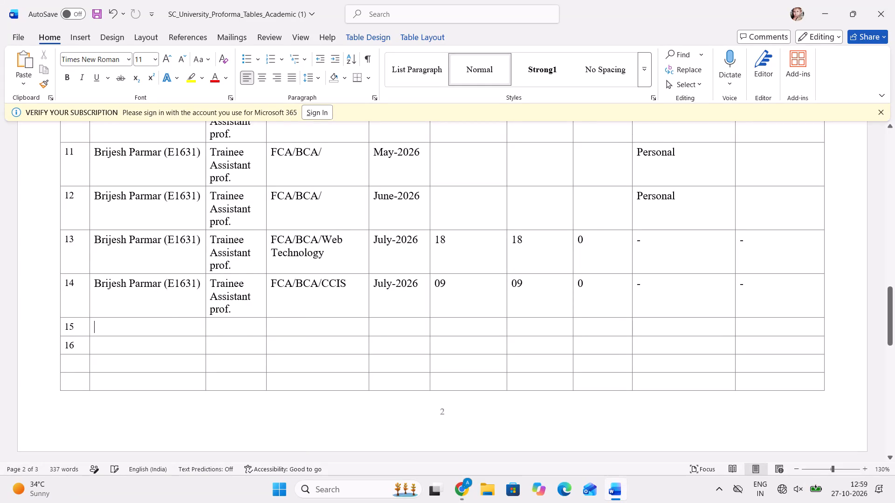
key(ctrl+v)
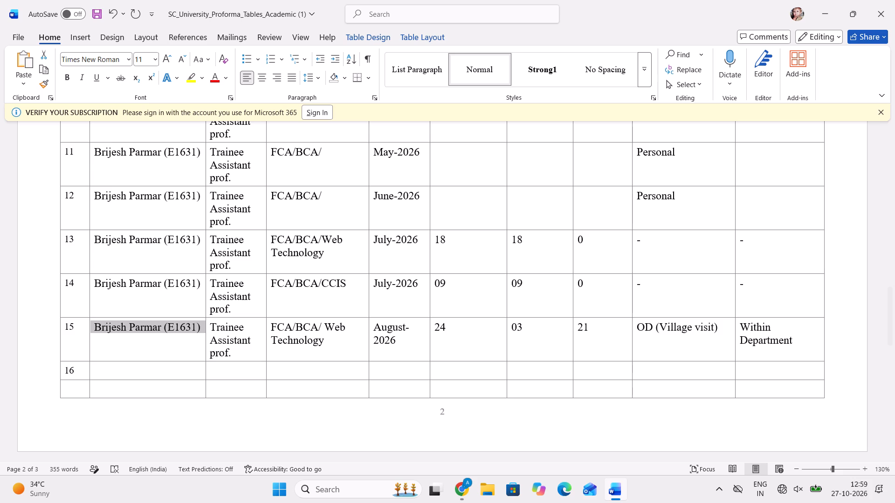
Paste the August-2026 record into row 16 as well, replace its subject with "CCIS", and save the document.
click(144, 373)
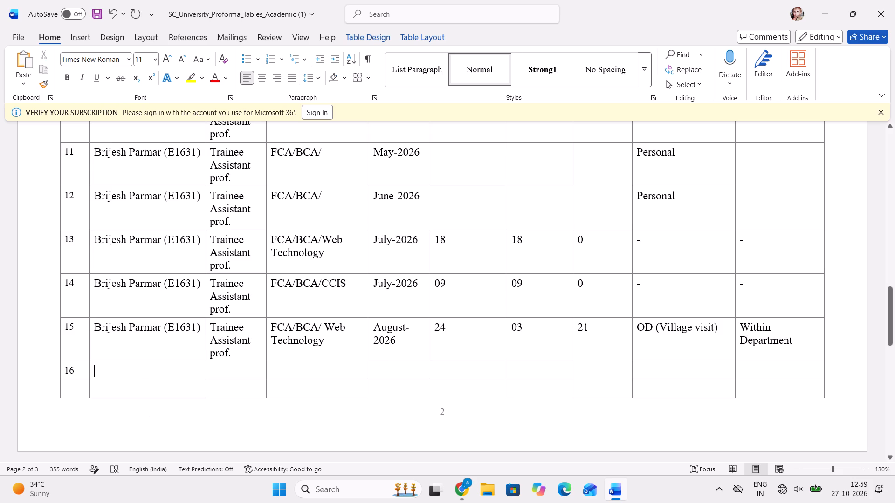
key(ctrl+v)
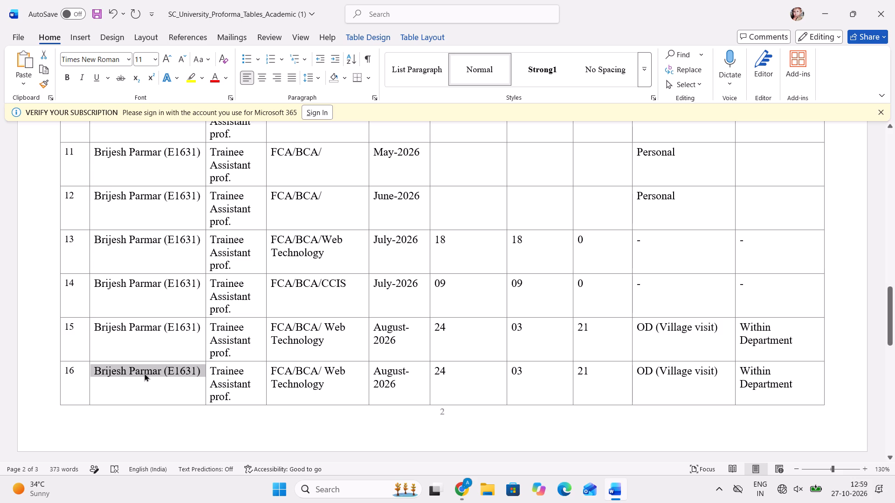
drag(327, 371, 337, 382)
text(CCIS)
click(433, 333)
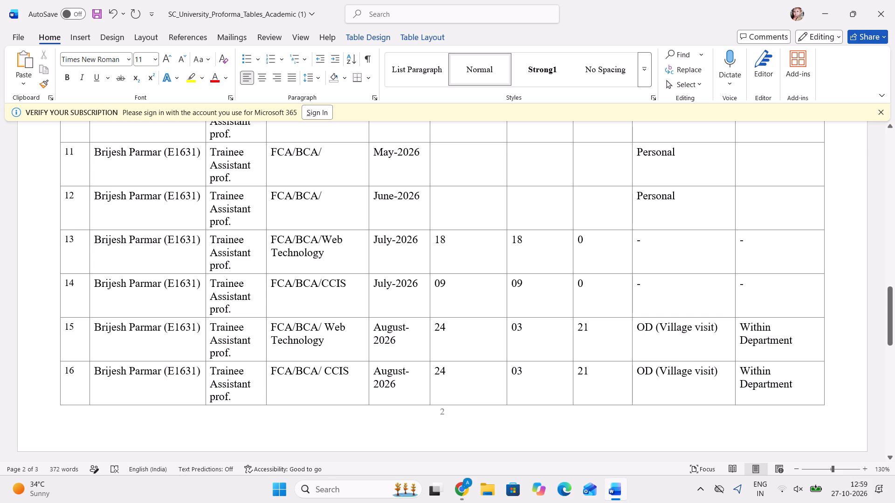
click(462, 339)
key(ctrl+s)
Set the classes allotted in row 16, the August-2026 CCIS record, to 12.
click(463, 365)
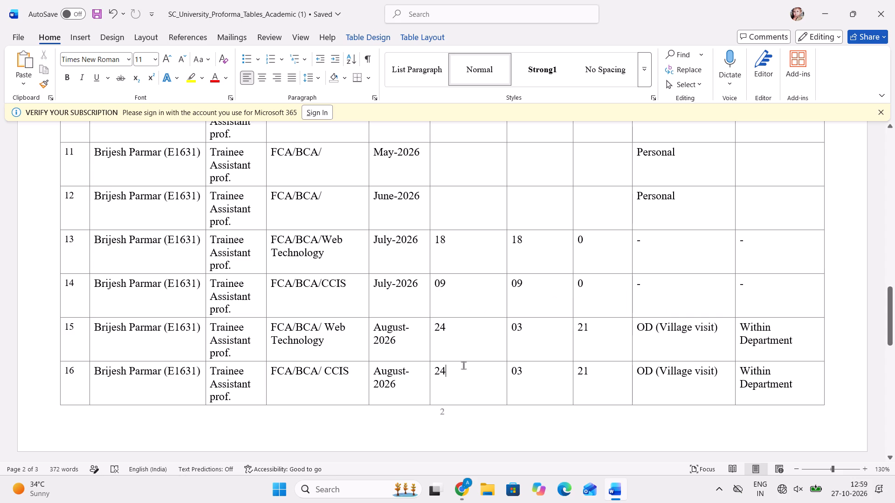
key(BackSpace)
key(BackSpace)
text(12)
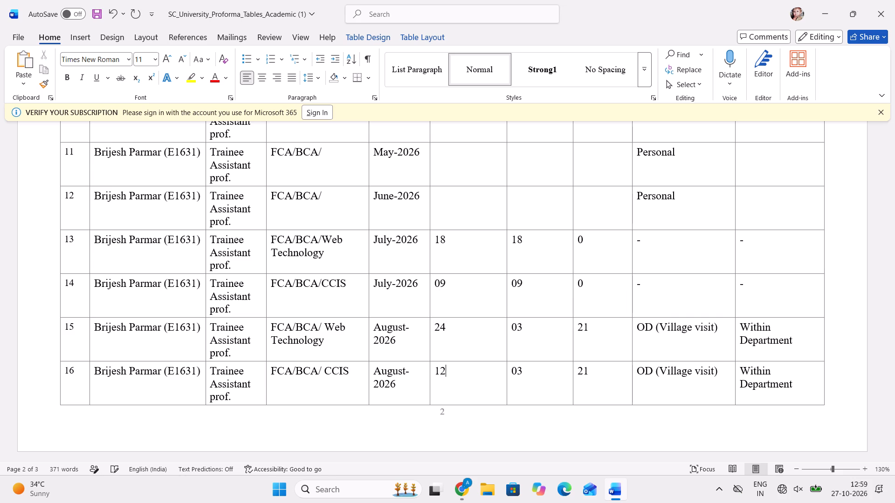
Clear row 16's held and not-held figures, consult August 2026 in the system calendar, and enter 01 classes held and 11 not held.
click(534, 379)
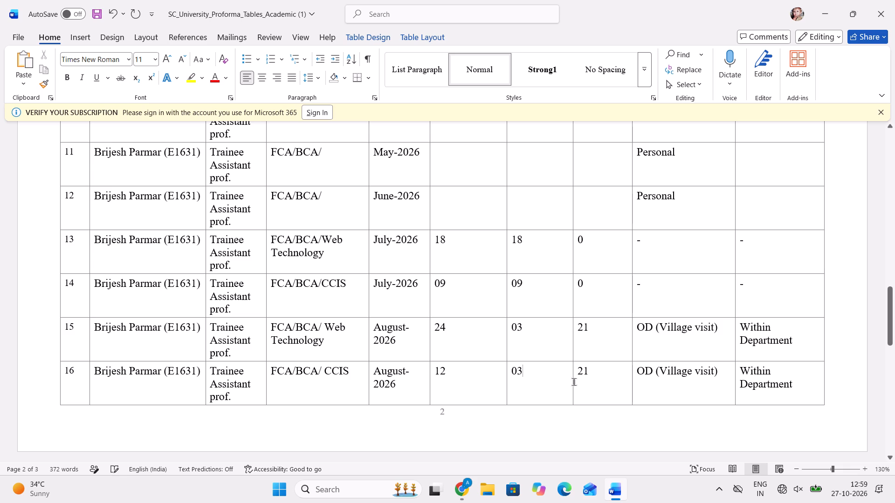
drag(594, 382, 538, 378)
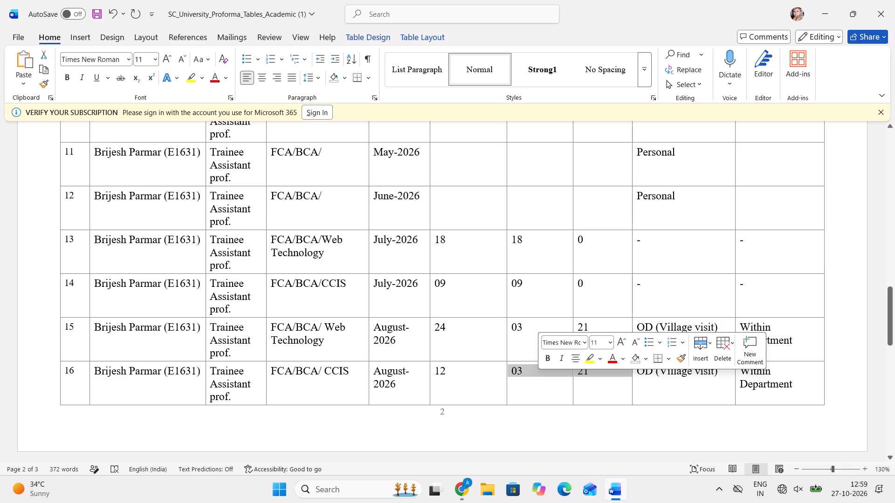
key(Delete)
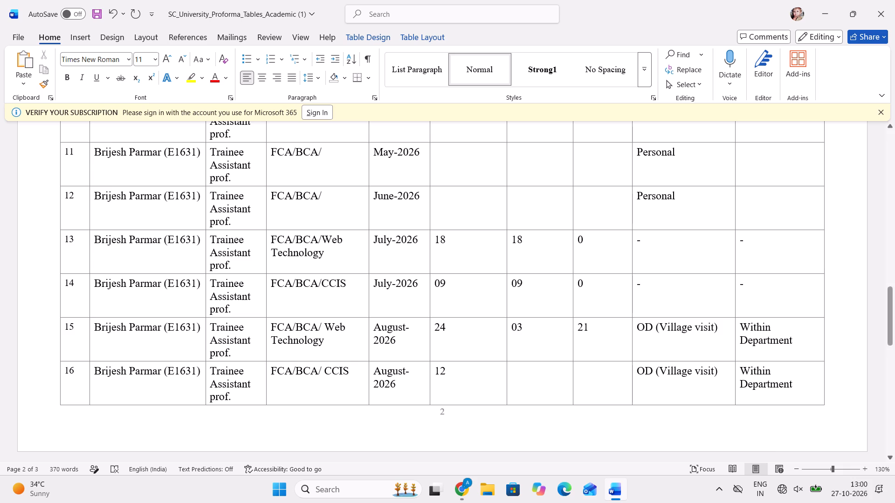
click(862, 491)
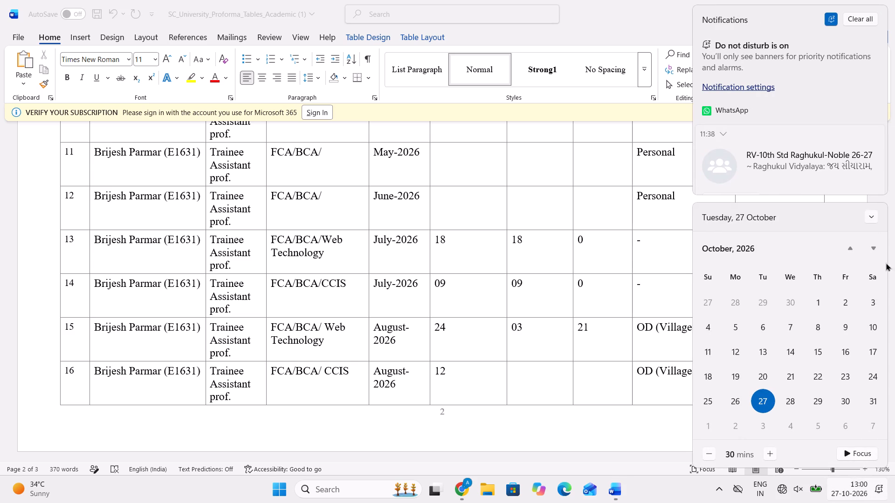
click(853, 247)
click(853, 247)
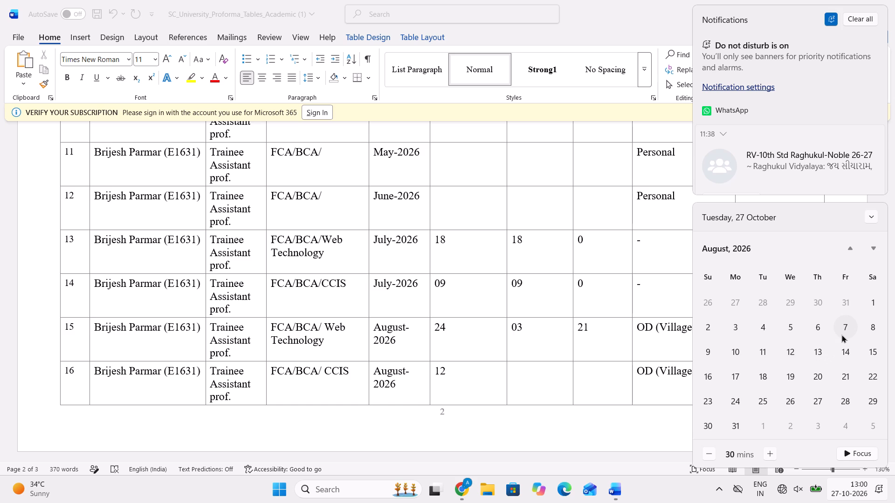
click(795, 358)
click(538, 373)
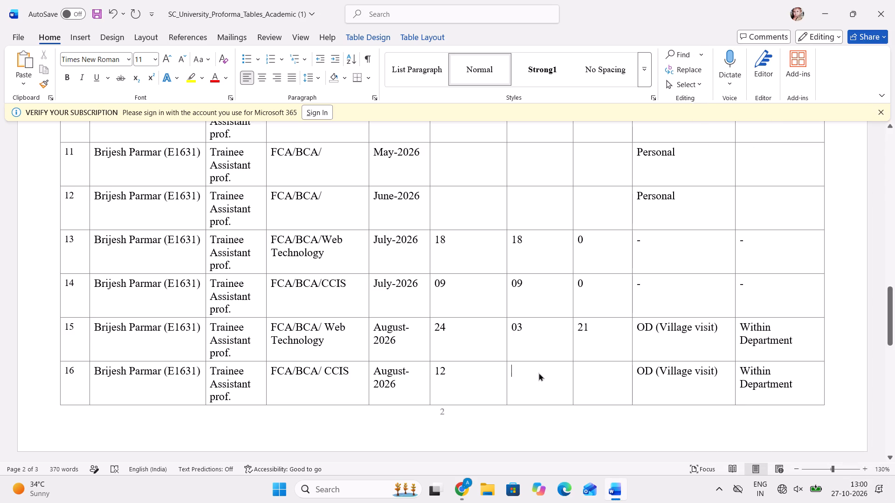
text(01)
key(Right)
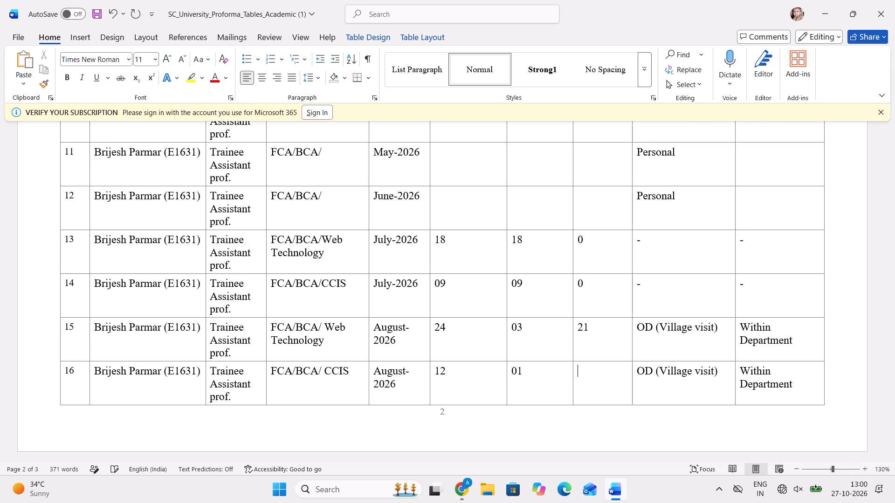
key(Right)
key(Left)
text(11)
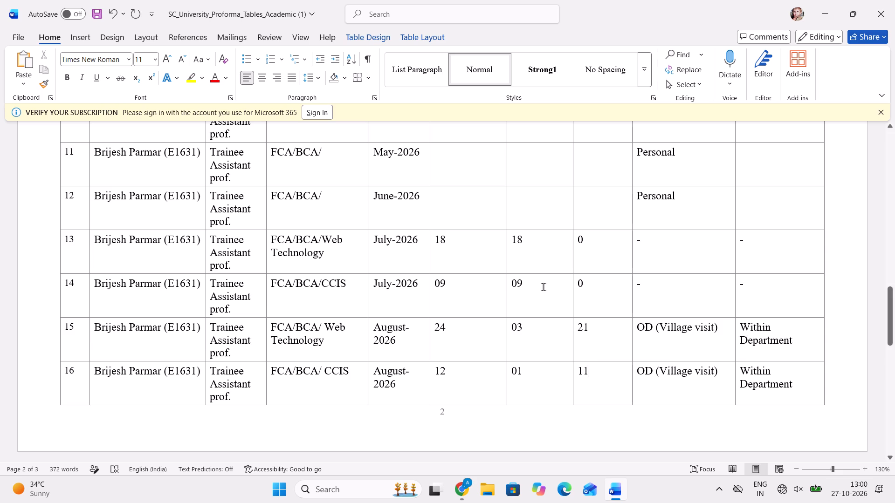
Move the September-2026 Web Technology record into the first empty row on the last page.
scroll(543, 286, down, 1)
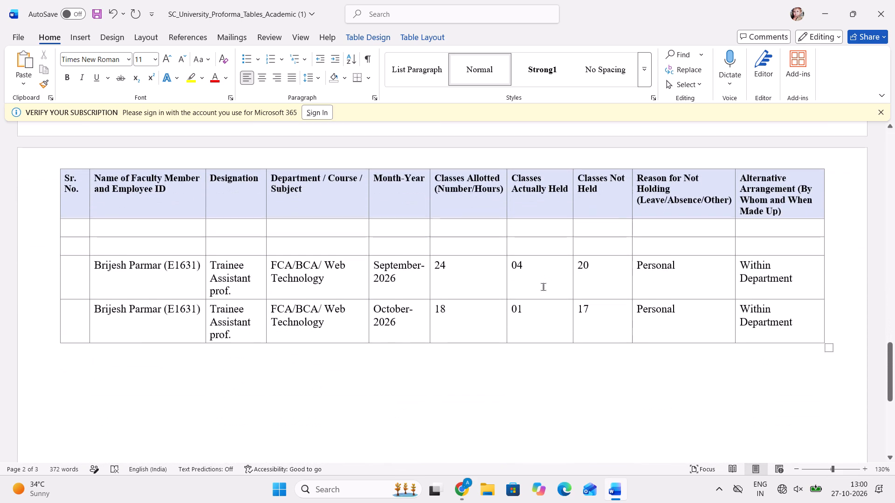
scroll(543, 286, down, 1)
drag(797, 280, 339, 245)
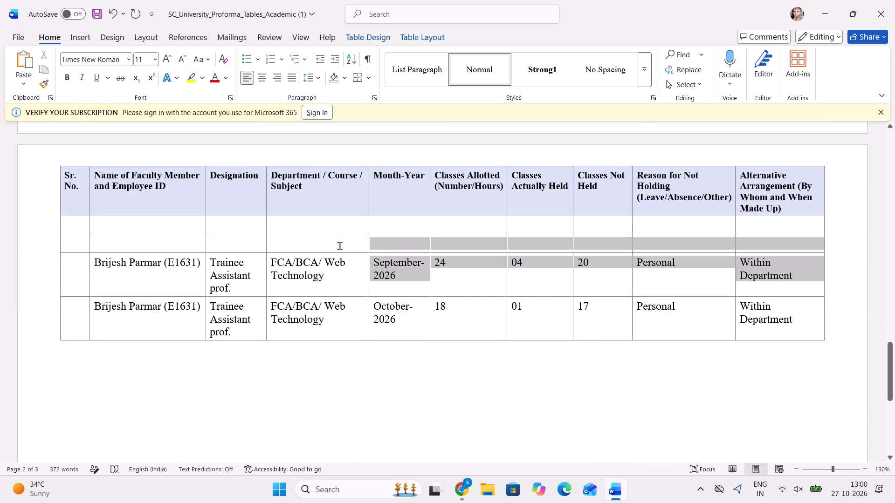
drag(339, 245, 187, 261)
key(ctrl+x)
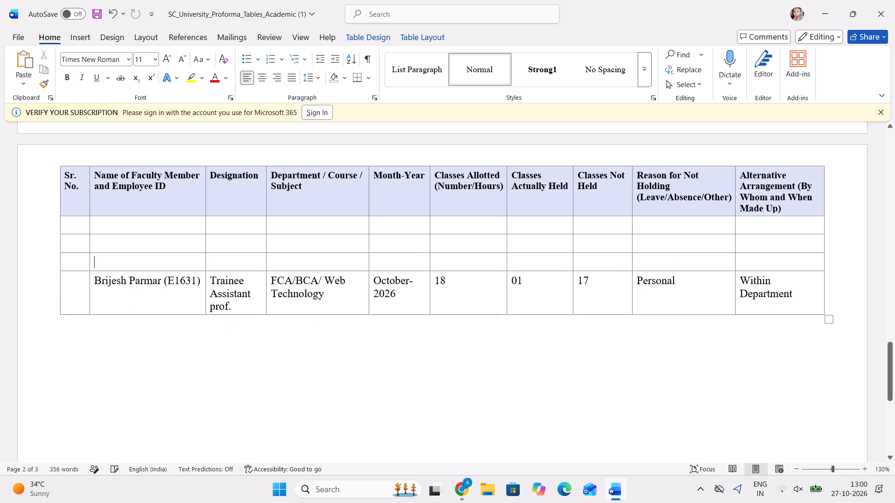
click(164, 227)
key(ctrl+v)
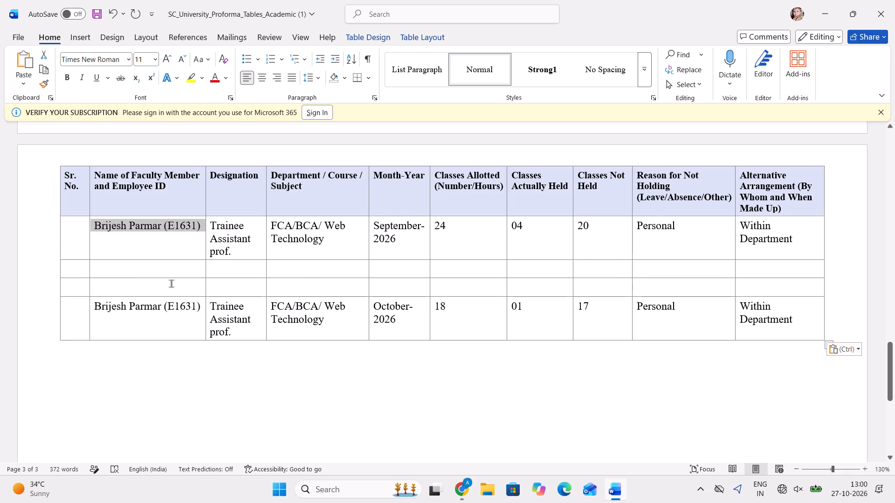
Paste the September-2026 record into the second row as well, replace its subject with "CCIS", and save the document.
click(162, 269)
key(ctrl+v)
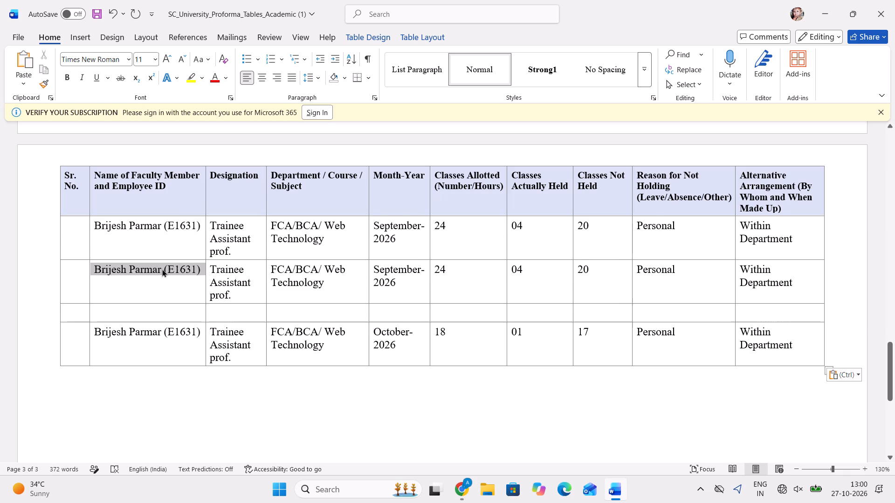
drag(328, 269, 335, 281)
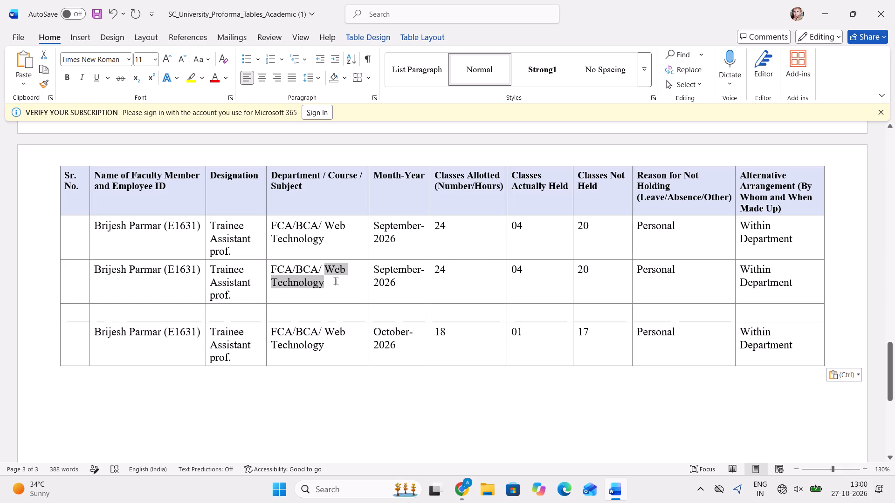
drag(335, 281, 335, 279)
text(CCIS)
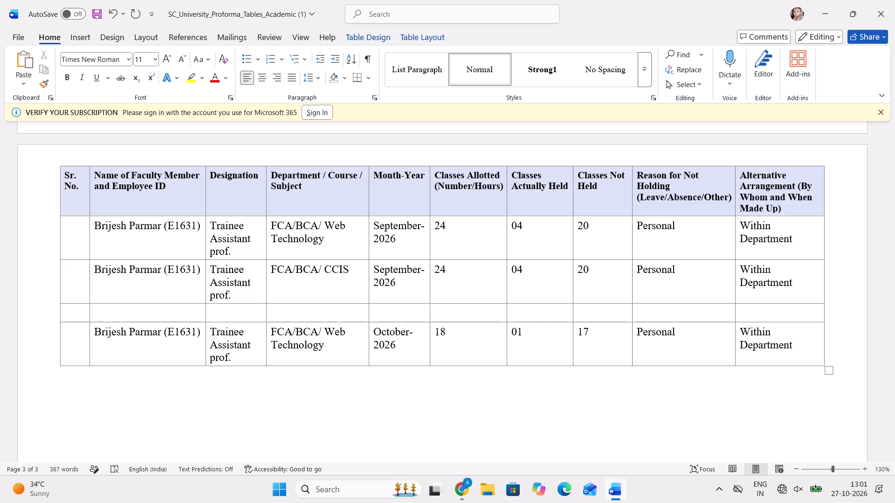
click(423, 286)
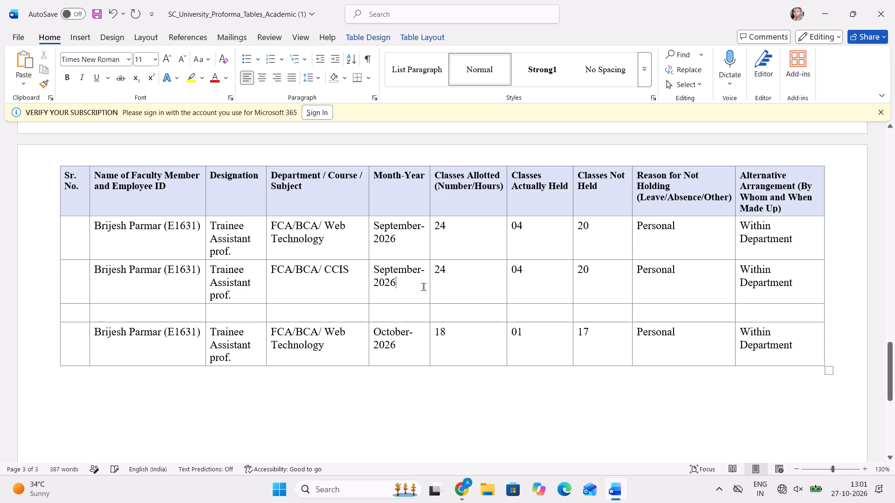
key(ctrl+s)
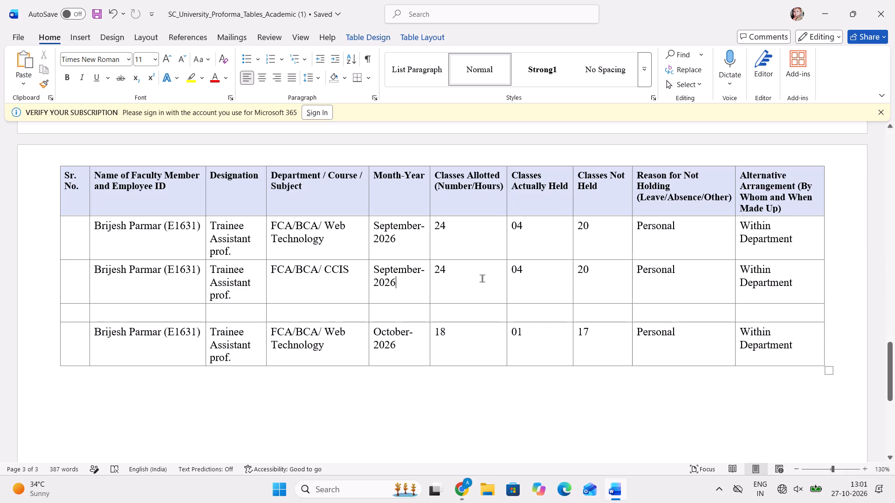
Clear the allotted, actually held and not held counts in the September-2026 CCIS row.
drag(482, 278, 576, 270)
key(Delete)
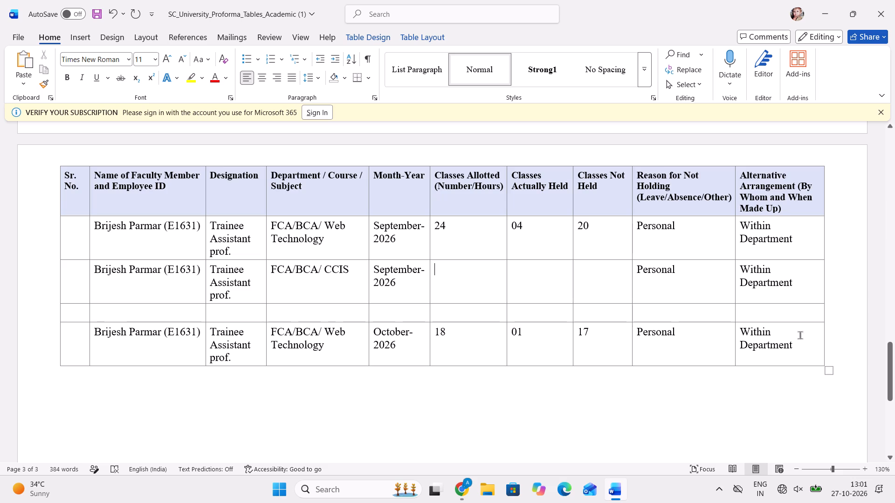
Move the October-2026 Web Technology record up into the empty row directly below the September-2026 CCIS row.
drag(803, 349, 198, 330)
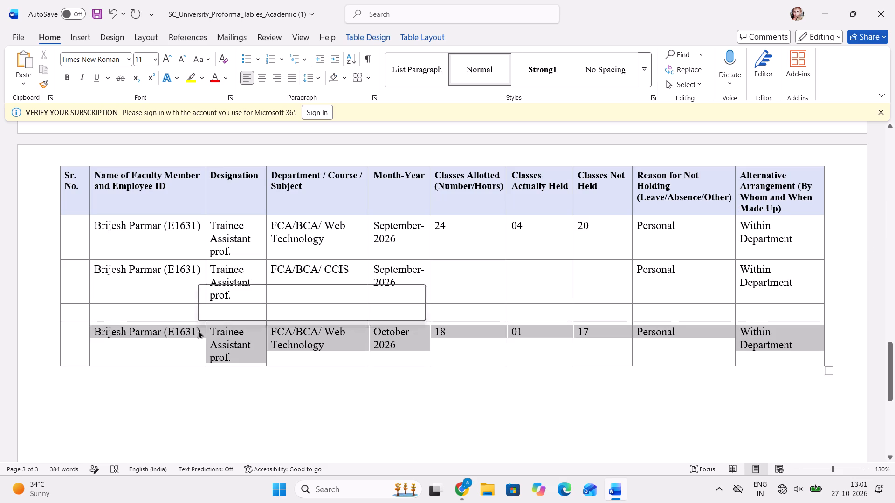
key(ctrl+x)
click(161, 310)
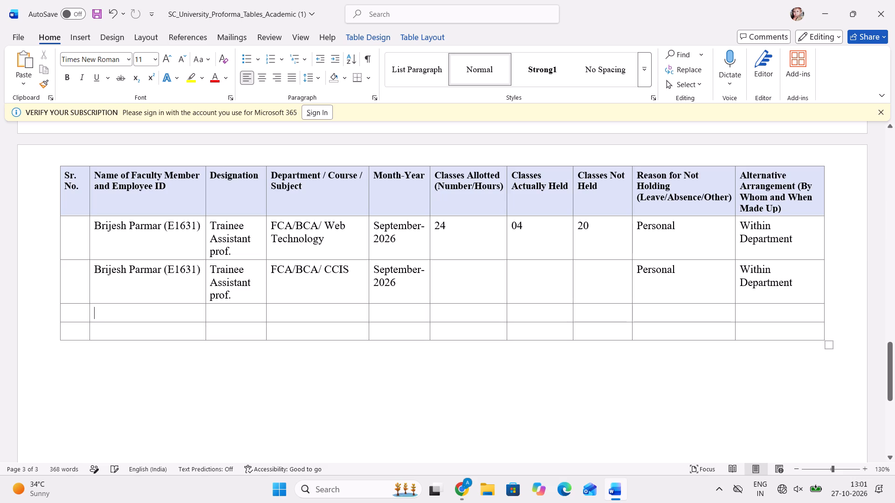
key(ctrl+v)
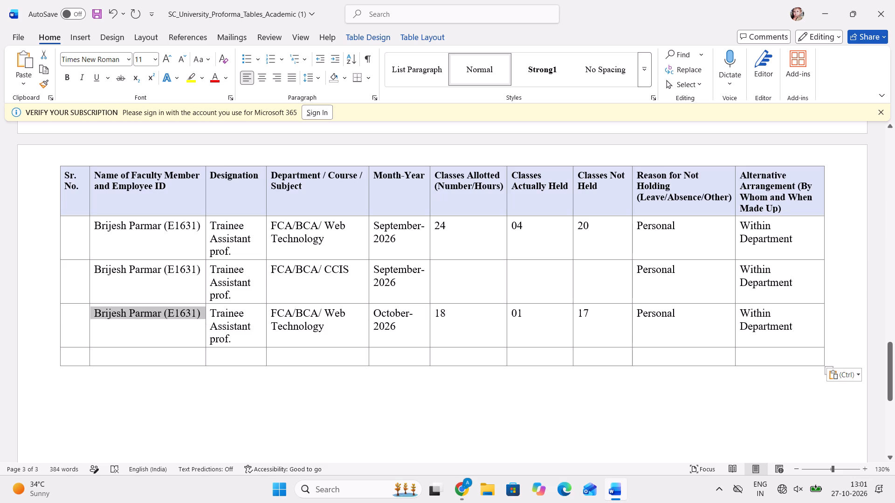
Paste the October-2026 record into the last row as well and replace its subject with "CCIS".
click(166, 356)
key(ctrl+v)
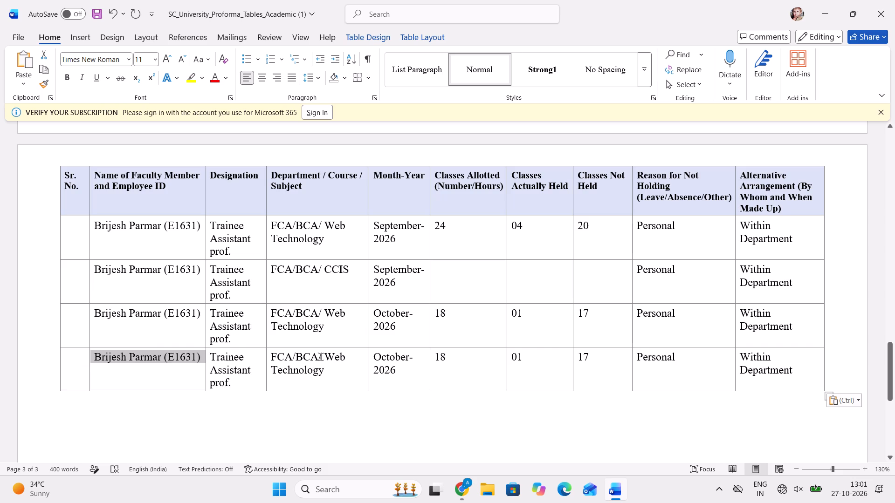
drag(327, 356, 336, 369)
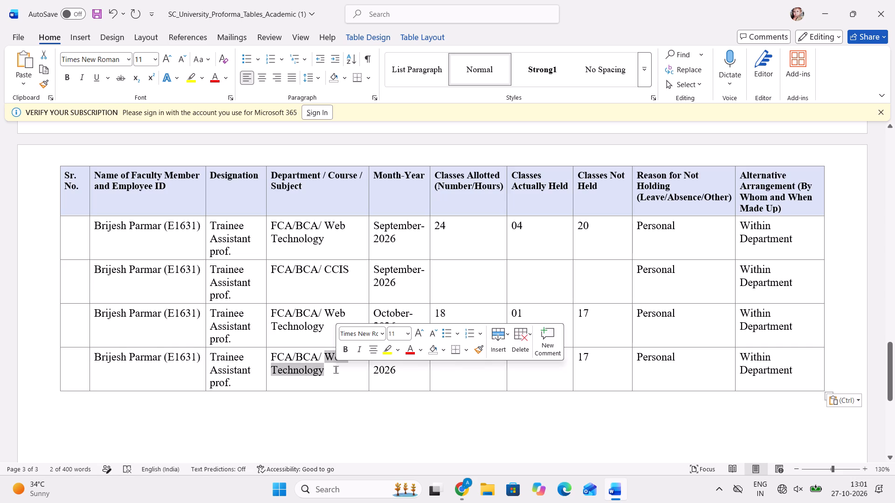
text(CCIS)
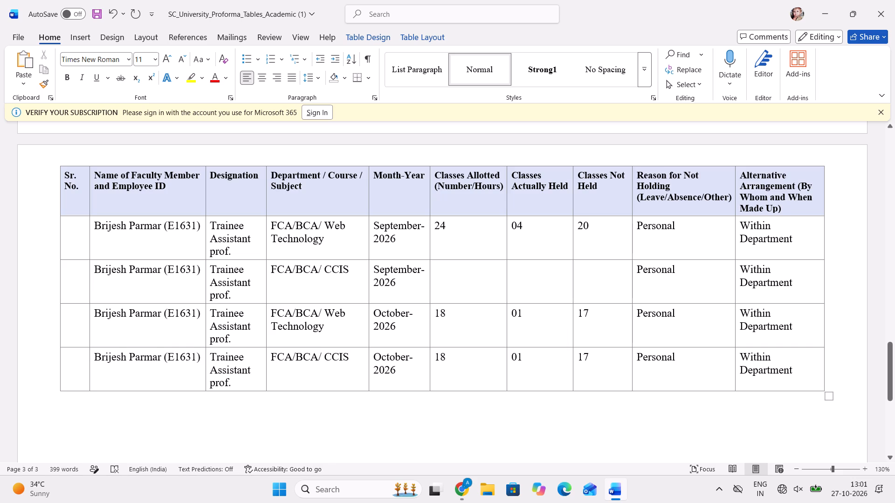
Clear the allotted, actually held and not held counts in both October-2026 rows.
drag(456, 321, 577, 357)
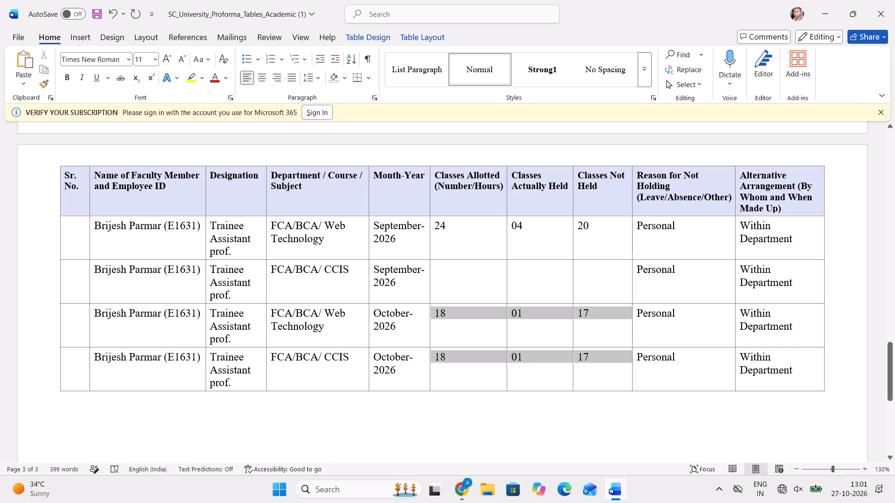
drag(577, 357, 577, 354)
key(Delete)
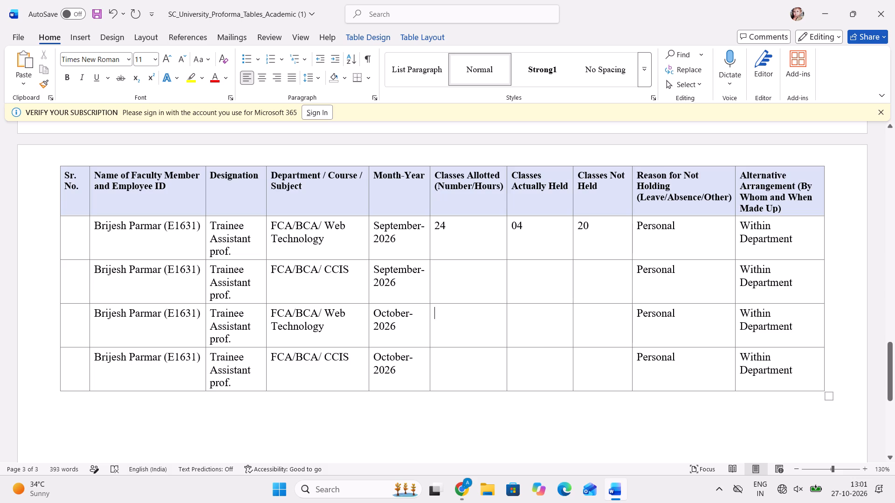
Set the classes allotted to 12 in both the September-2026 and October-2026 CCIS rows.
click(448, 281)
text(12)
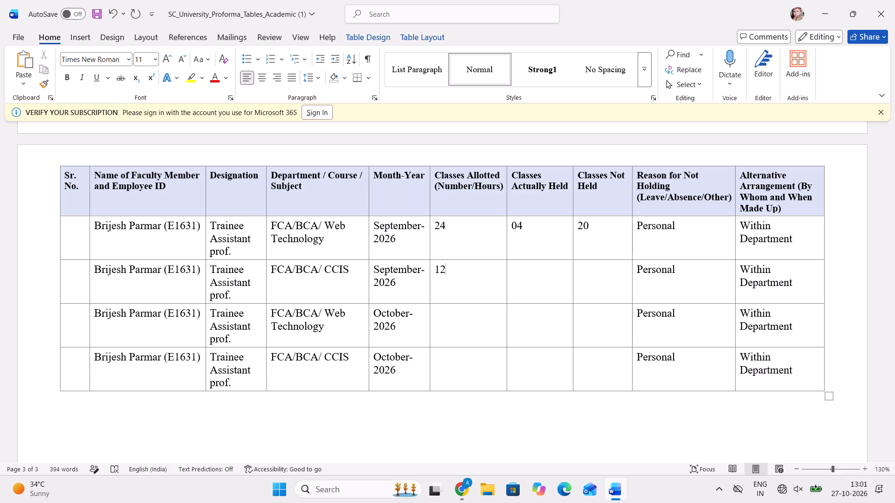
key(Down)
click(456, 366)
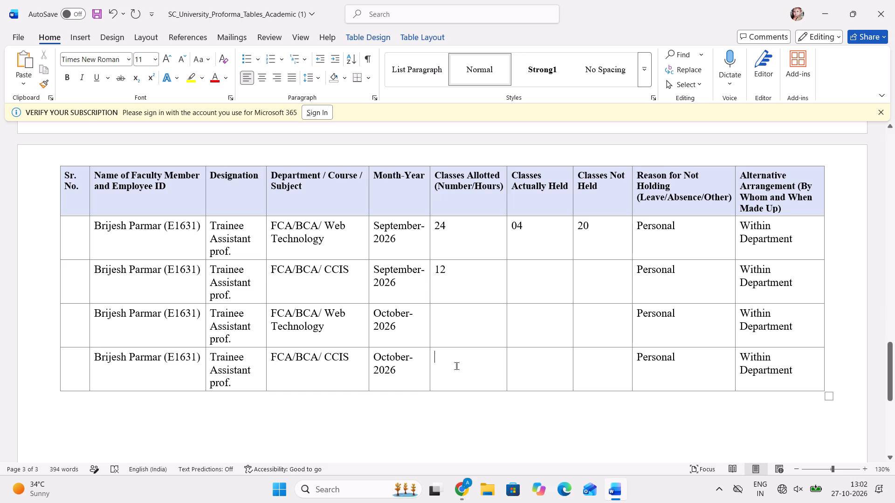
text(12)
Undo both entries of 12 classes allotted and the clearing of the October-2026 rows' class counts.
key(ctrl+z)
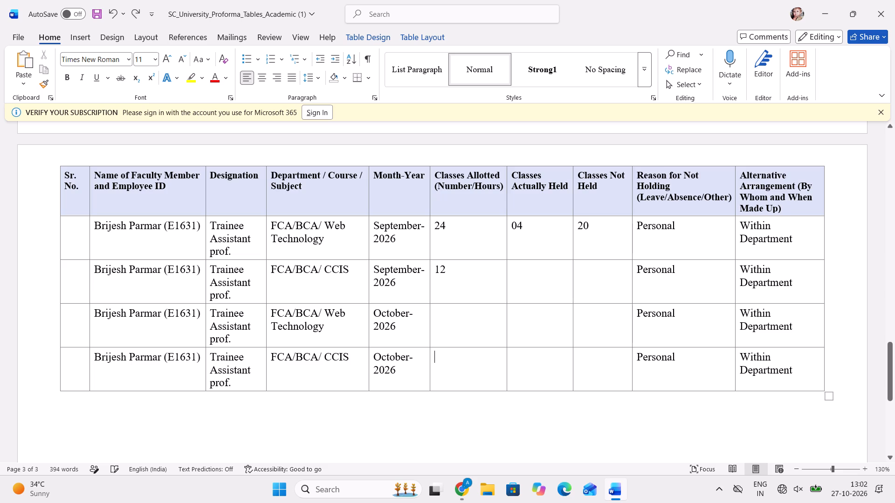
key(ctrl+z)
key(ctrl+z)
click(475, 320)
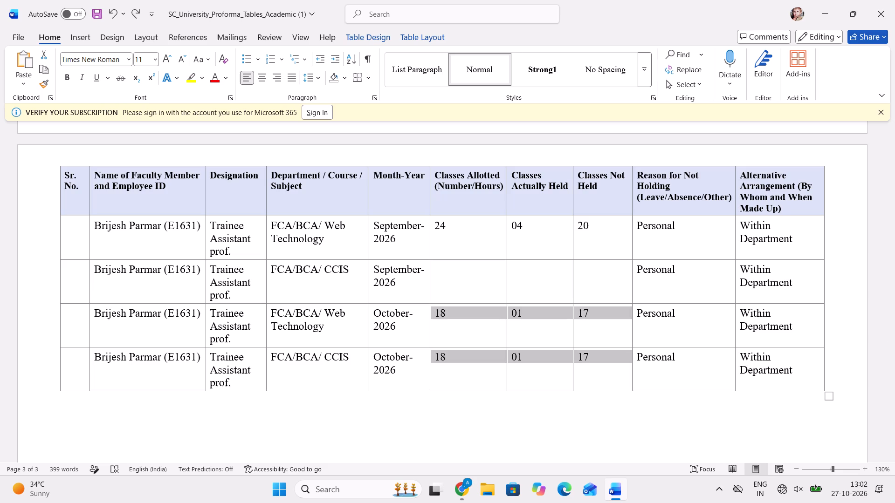
Clear the allotted, actually held and not held counts in the October-2026 CCIS row only.
drag(599, 359, 456, 362)
key(Delete)
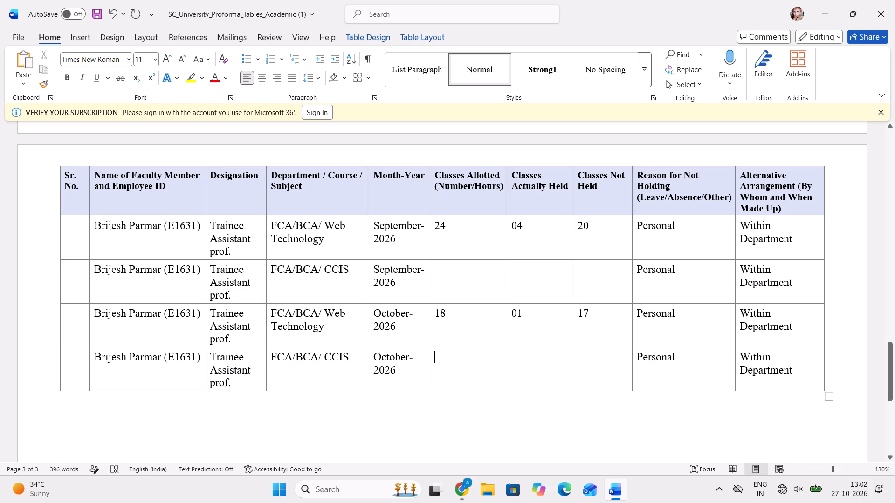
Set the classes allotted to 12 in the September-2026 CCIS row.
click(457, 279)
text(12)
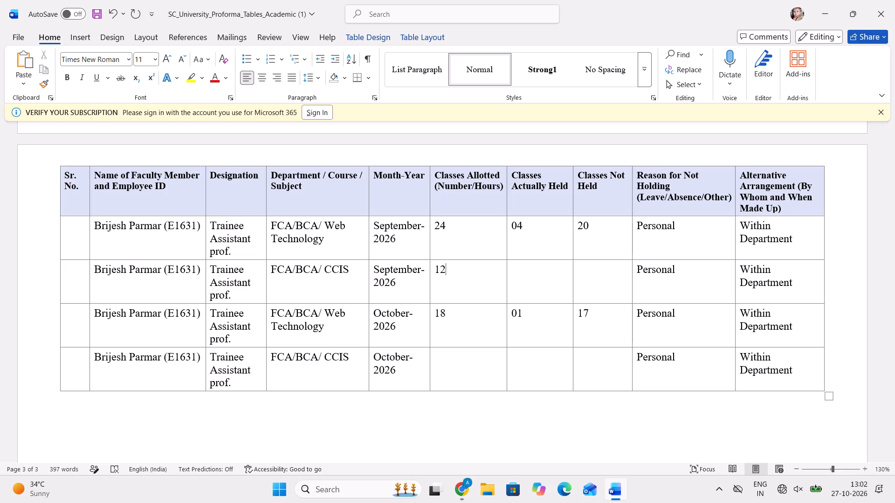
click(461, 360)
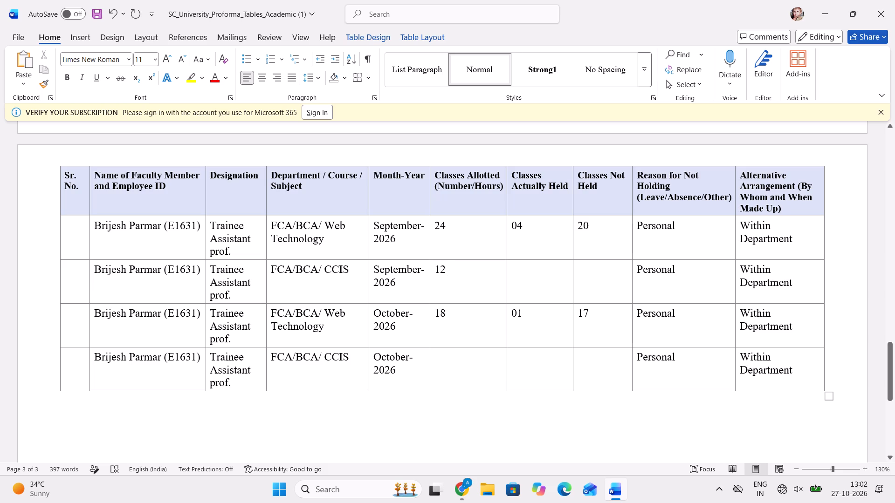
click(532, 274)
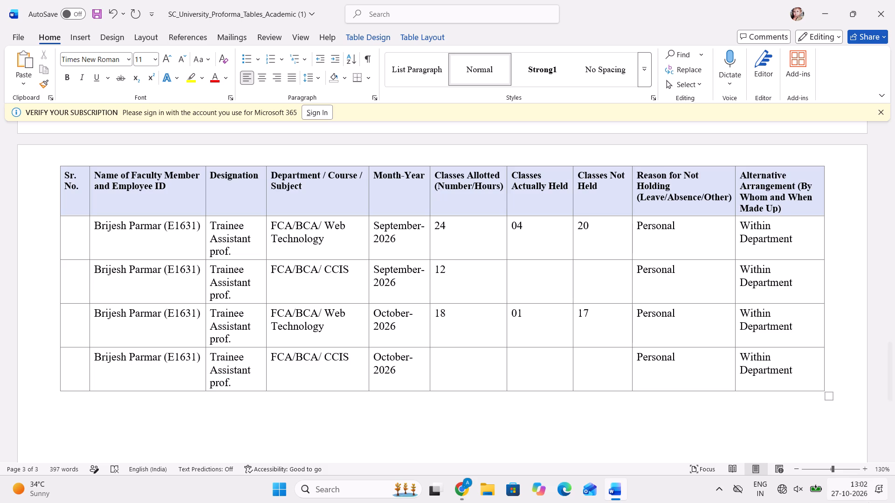
Check the September 2026 calendar and fill the September-2026 CCIS row with 09 classes allotted, 01 actually held and 08 not held.
click(841, 490)
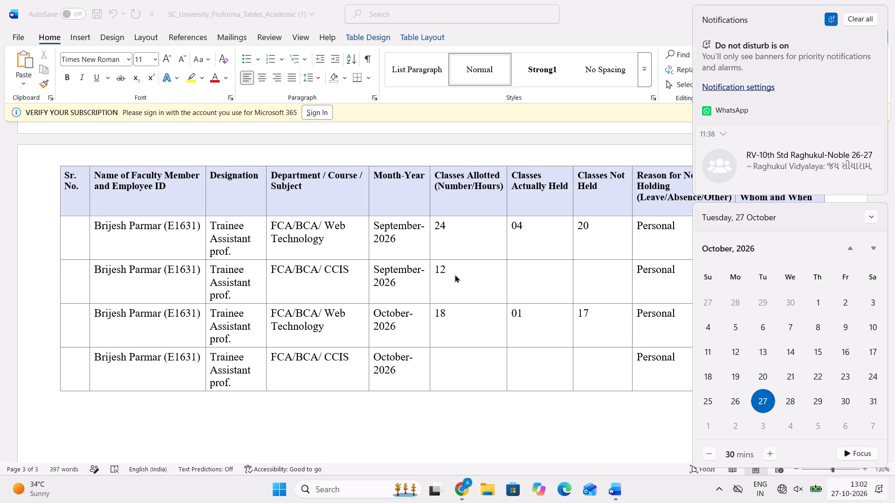
click(847, 245)
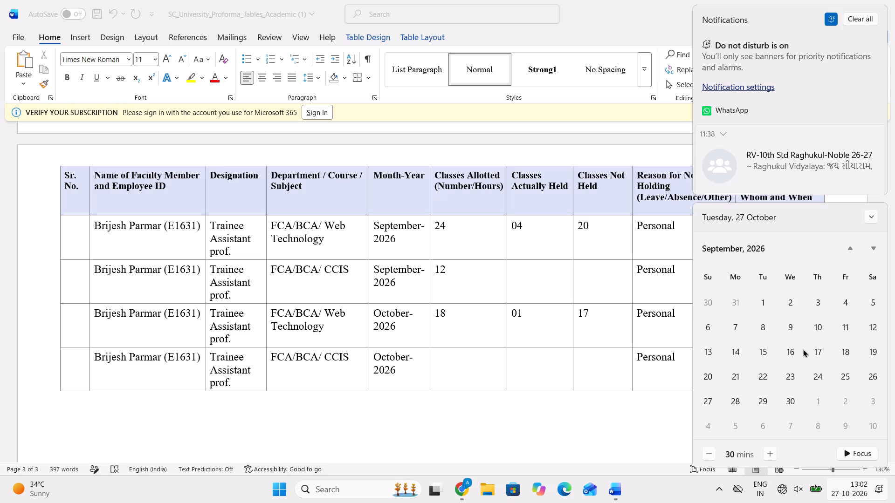
click(451, 276)
click(451, 276)
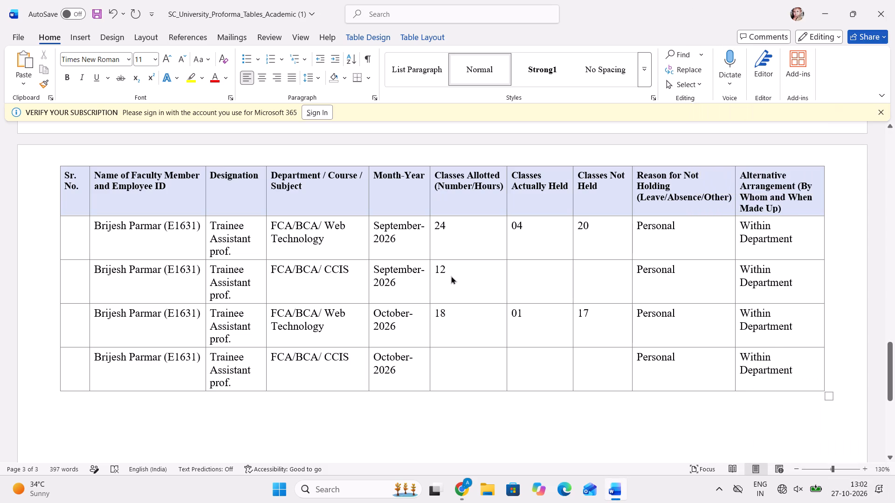
key(BackSpace)
key(BackSpace)
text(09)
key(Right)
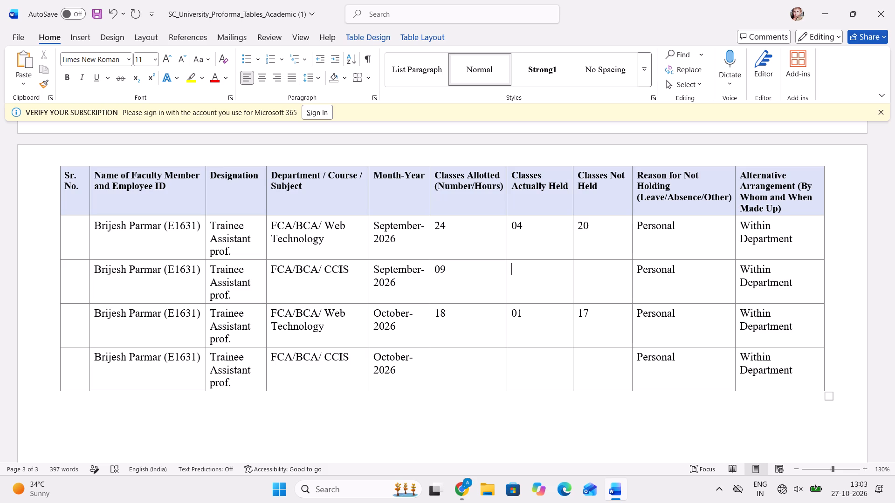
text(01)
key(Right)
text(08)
Fill the October-2026 CCIS row with 12 classes allotted, 01 actually held and 11 not held.
key(Down)
key(Down)
key(Left)
key(Left)
text(12)
key(Right)
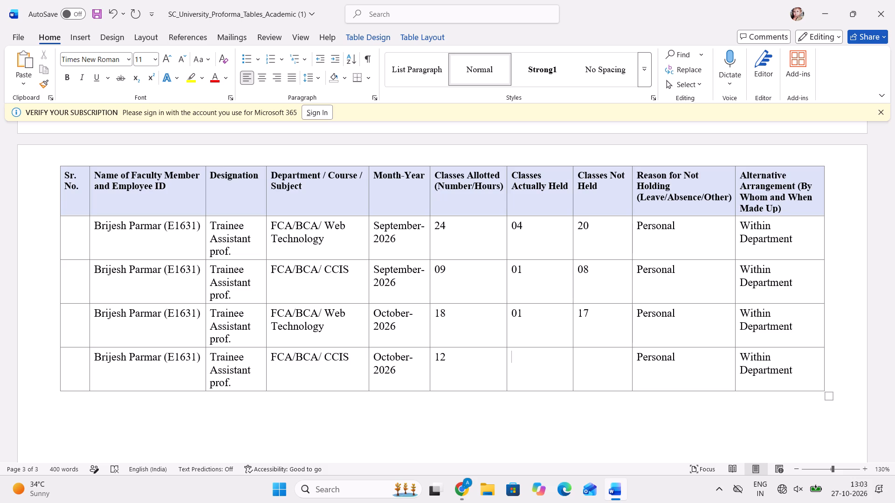
text(01)
key(Right)
text(11)
Save the document.
key(Right)
key(Right)
key(Right)
key(Right)
key(Right)
key(Right)
key(ctrl+s)
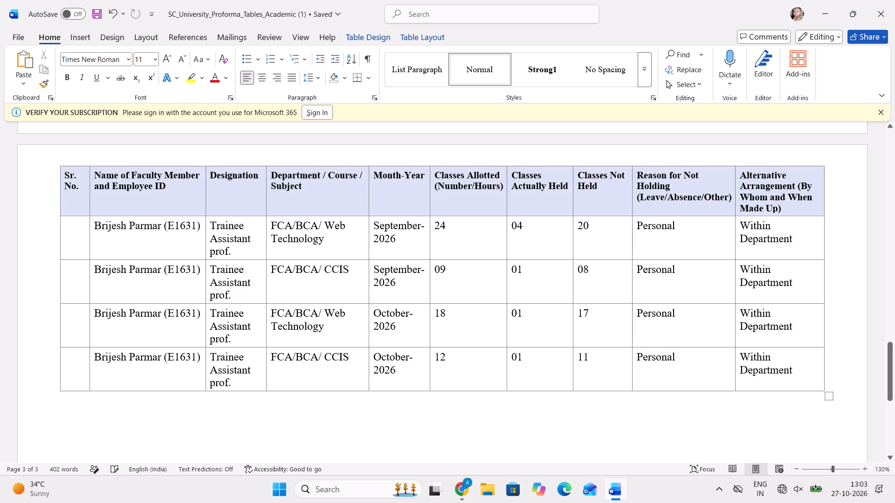
Review the July–October 2026 rows of Table 18 and save the document again.
scroll(563, 304, up, 1)
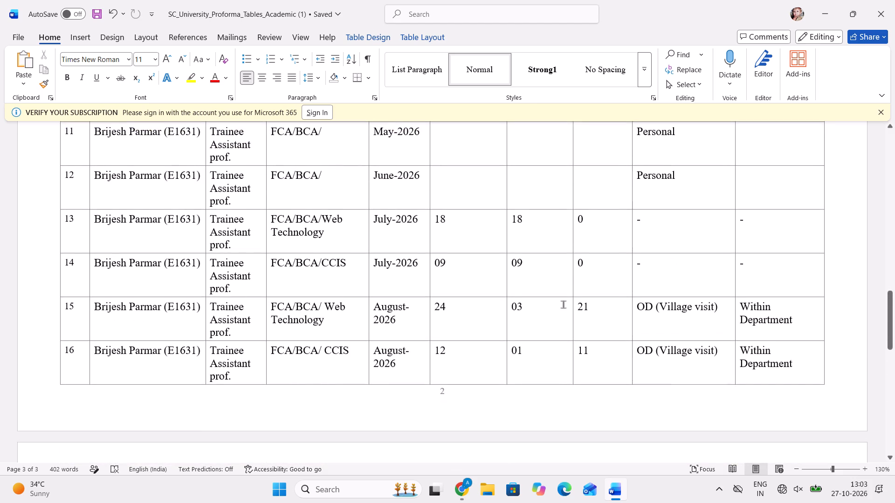
scroll(563, 304, up, 2)
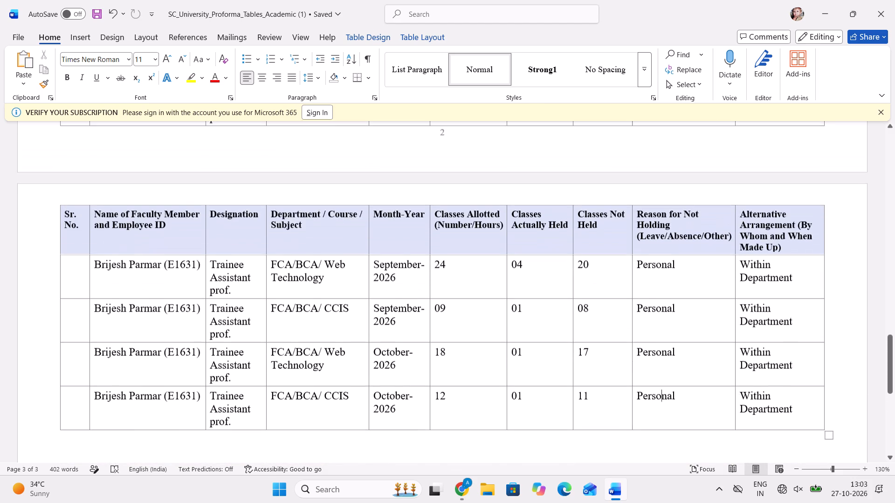
scroll(563, 304, right, 1)
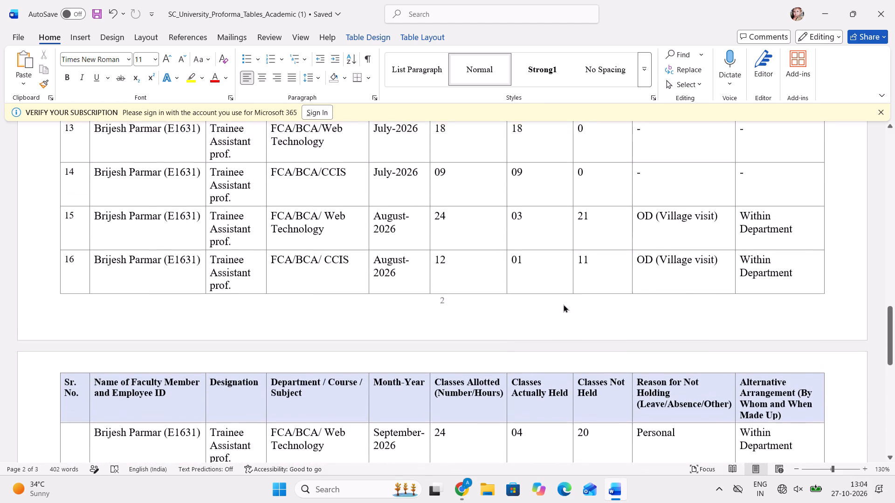
scroll(563, 304, right, 1)
scroll(563, 304, up, 1)
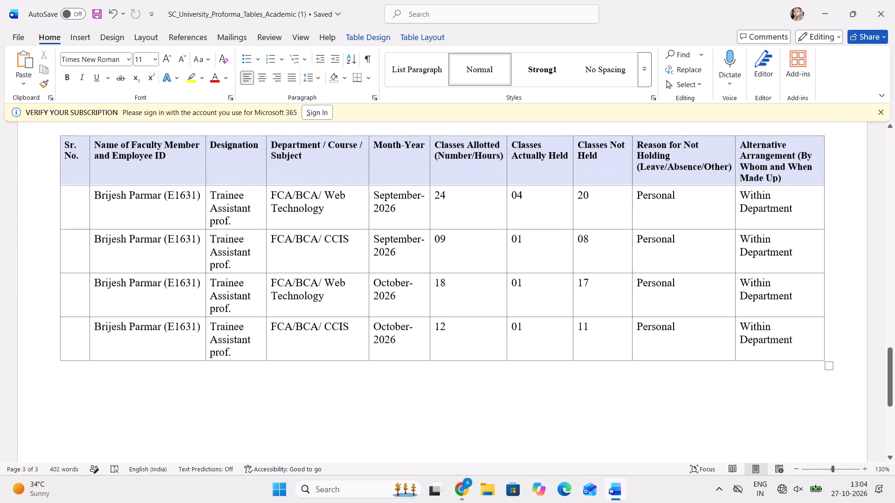
scroll(563, 304, up, 1)
key(ctrl+s)
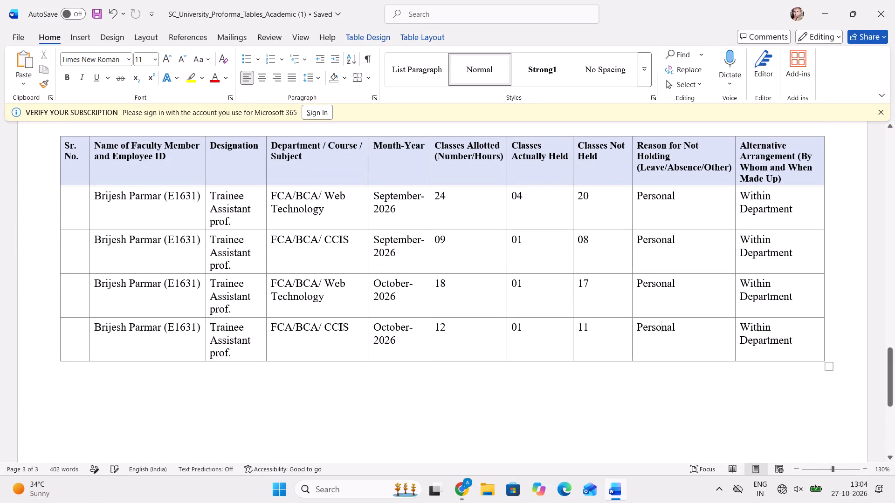
scroll(296, 272, up, 1)
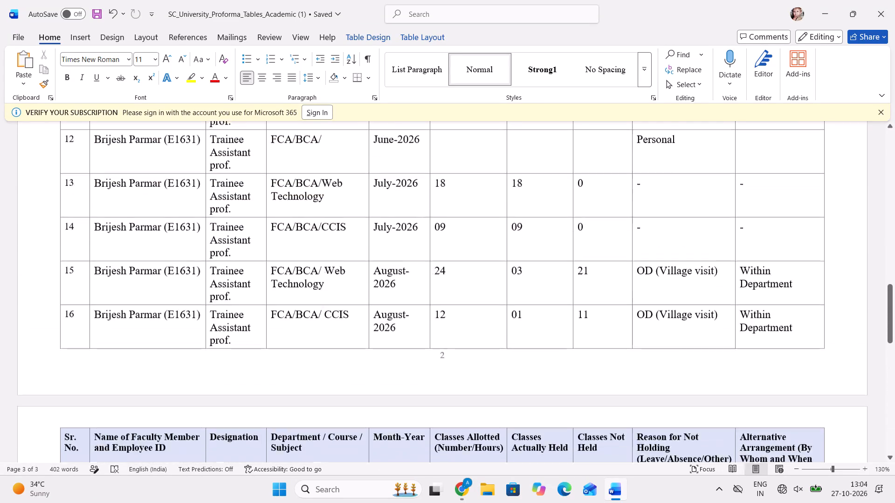
scroll(296, 272, up, 1)
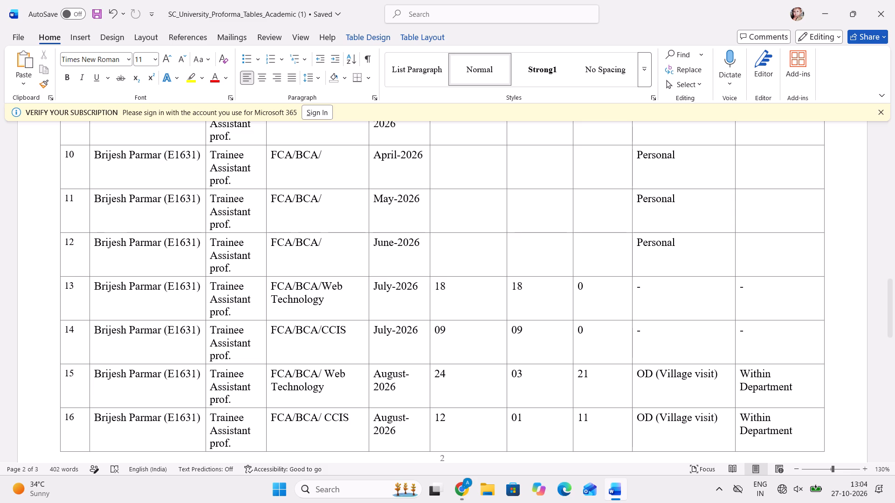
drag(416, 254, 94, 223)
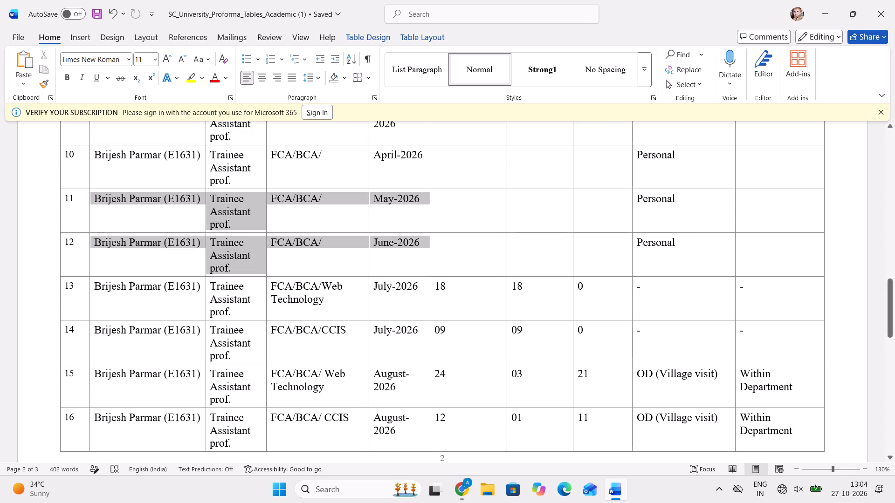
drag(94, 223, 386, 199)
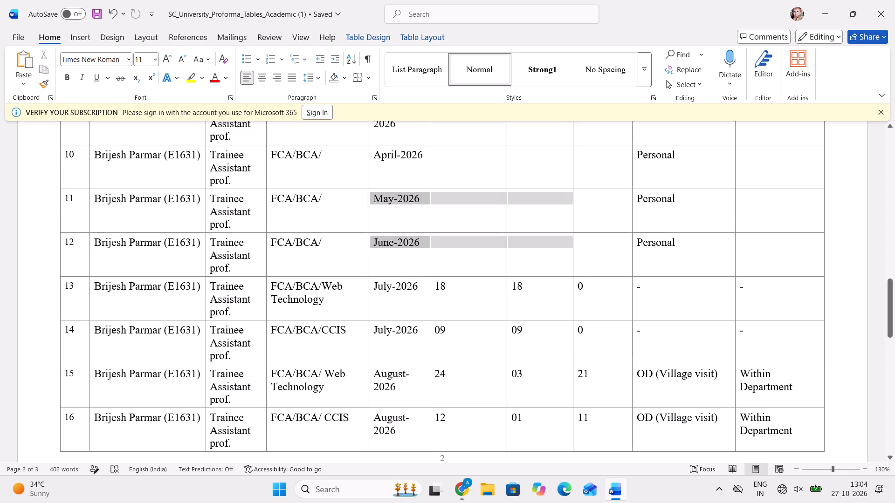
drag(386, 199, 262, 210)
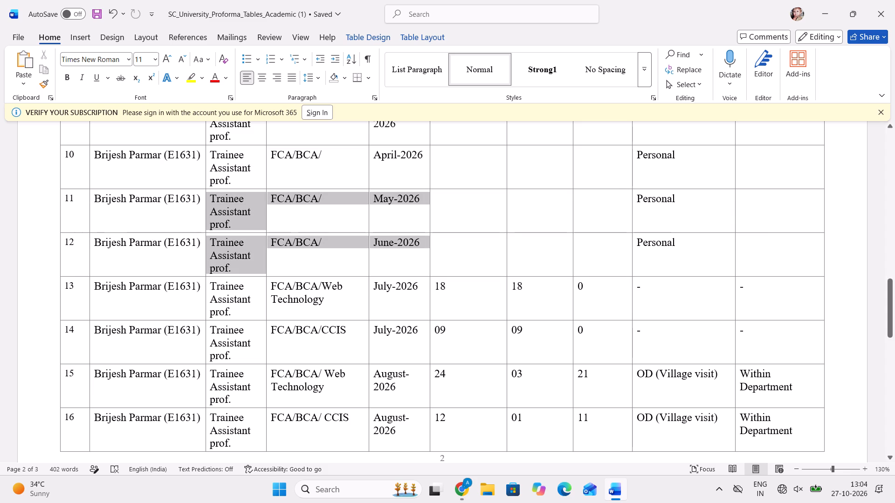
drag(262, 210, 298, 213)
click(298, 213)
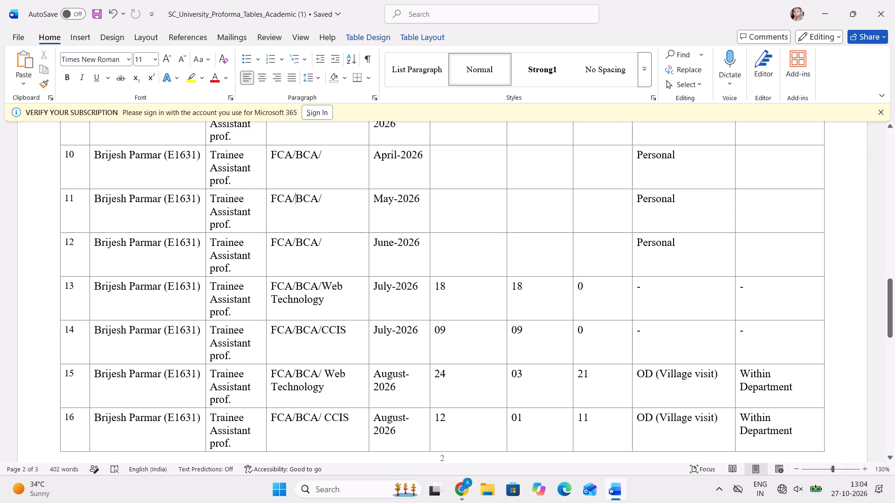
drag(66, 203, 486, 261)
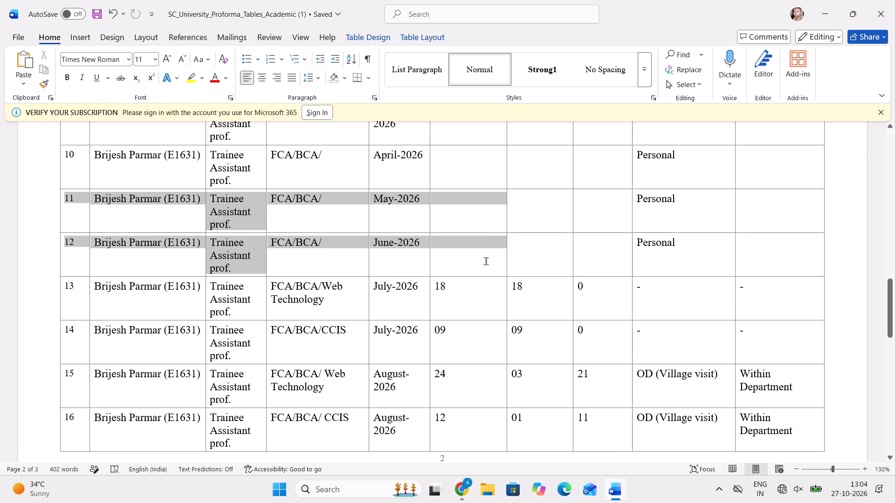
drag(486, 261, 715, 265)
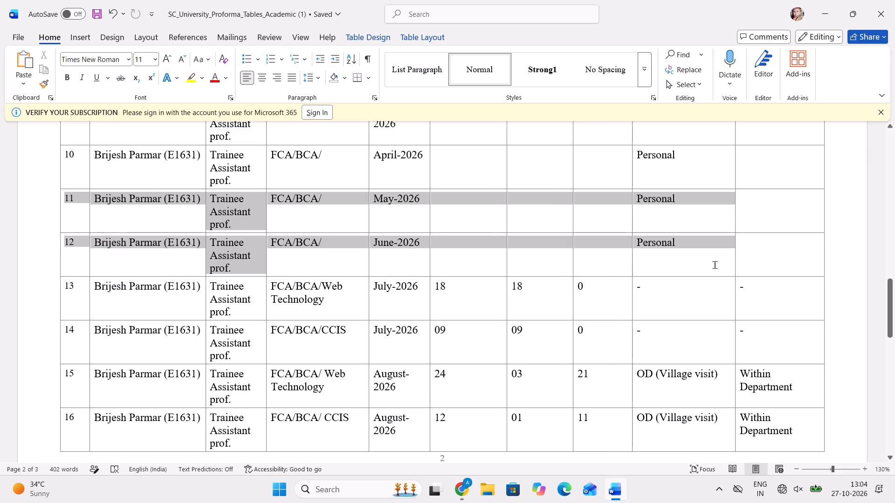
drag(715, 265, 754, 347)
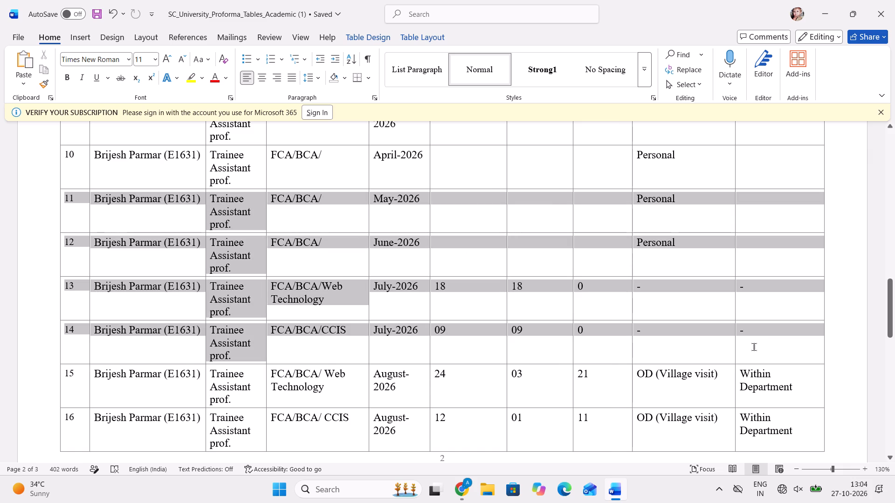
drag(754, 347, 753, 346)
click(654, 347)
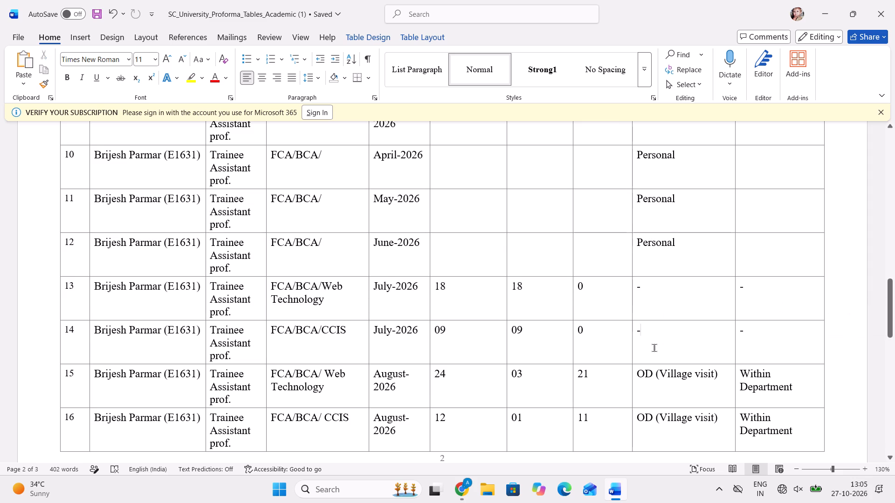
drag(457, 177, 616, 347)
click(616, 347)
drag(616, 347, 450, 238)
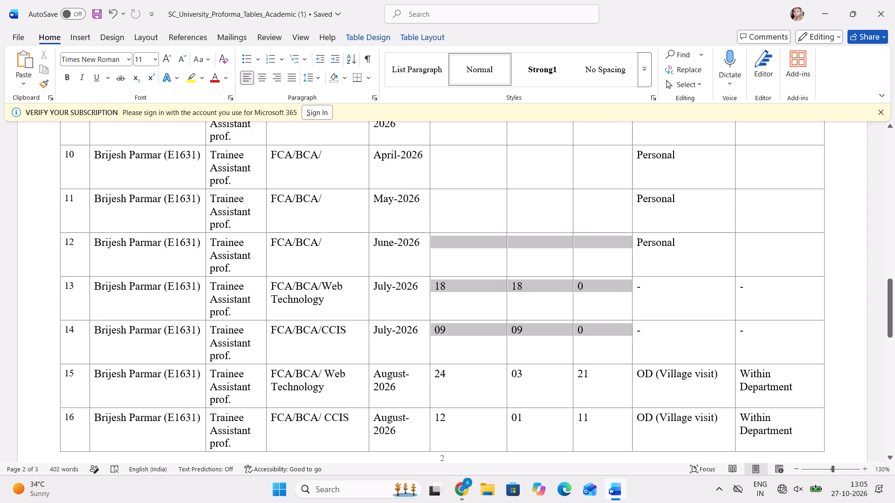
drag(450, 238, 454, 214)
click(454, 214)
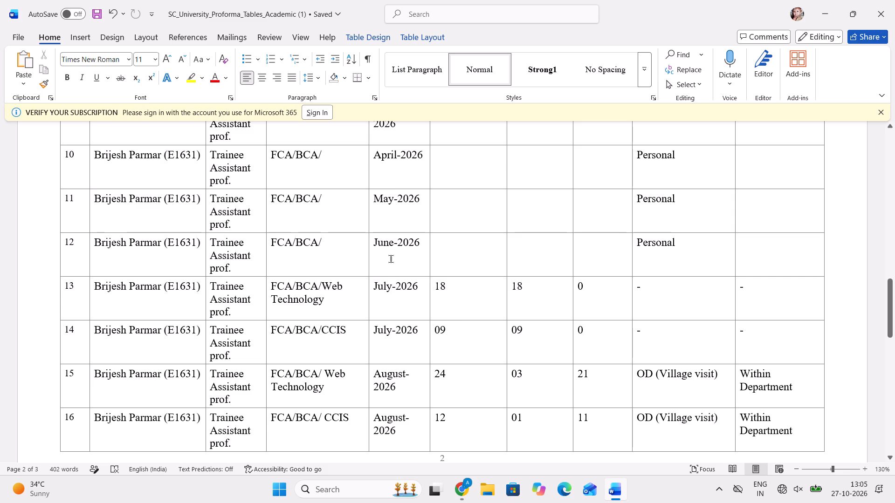
Copy the entire July-2025 row of Table 18.
scroll(391, 258, up, 1)
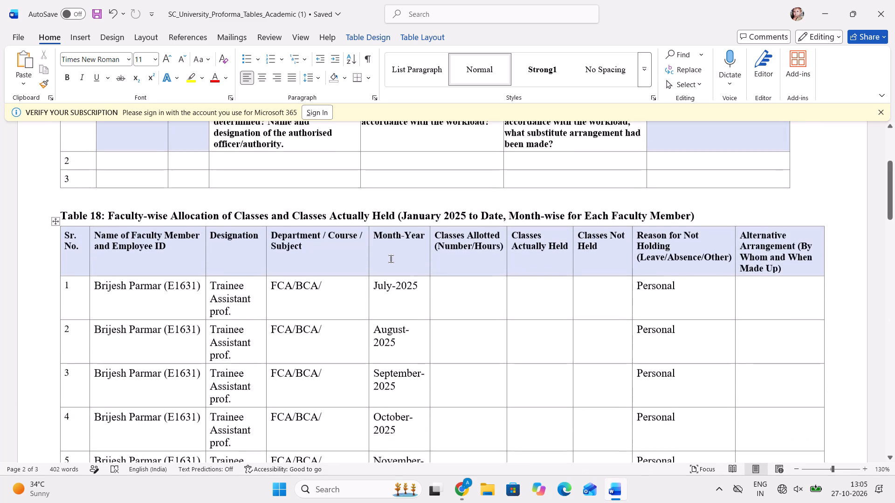
scroll(391, 258, up, 1)
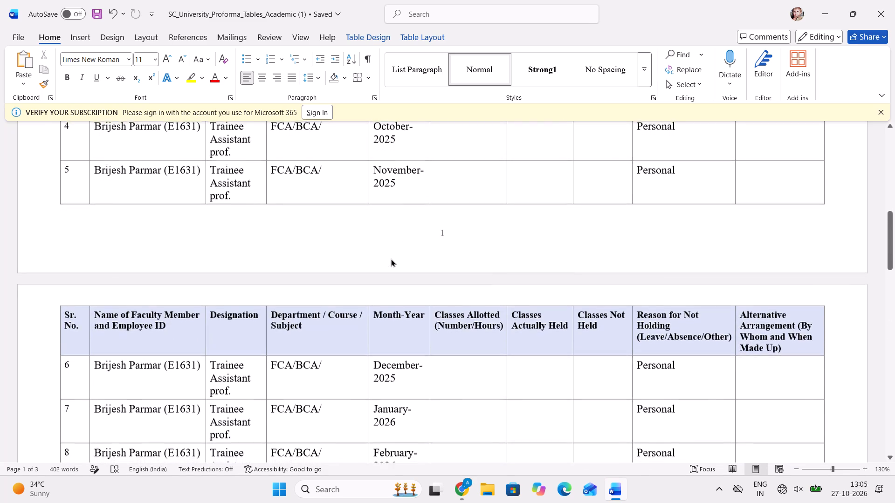
scroll(391, 258, up, 1)
click(757, 263)
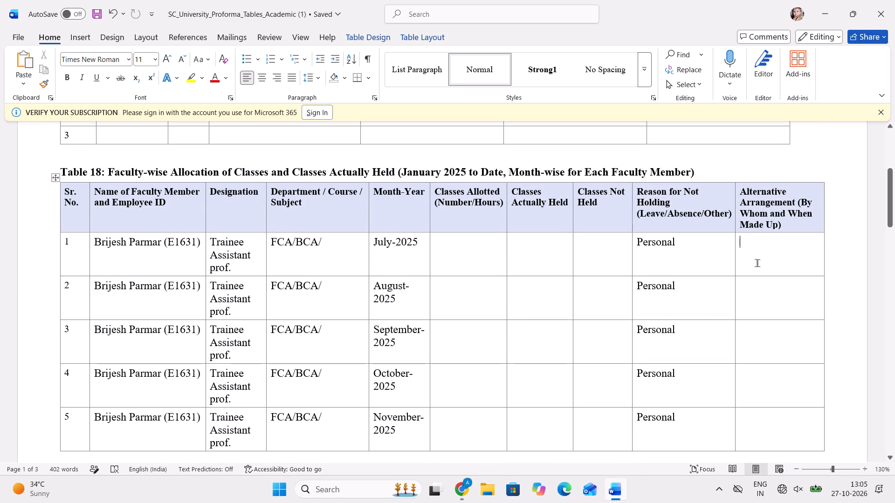
click(757, 263)
drag(71, 251, 800, 256)
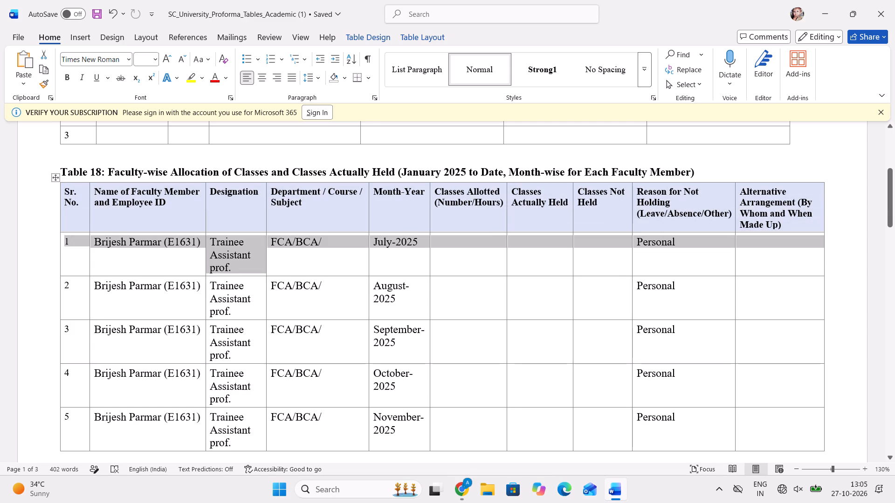
key(ctrl+c)
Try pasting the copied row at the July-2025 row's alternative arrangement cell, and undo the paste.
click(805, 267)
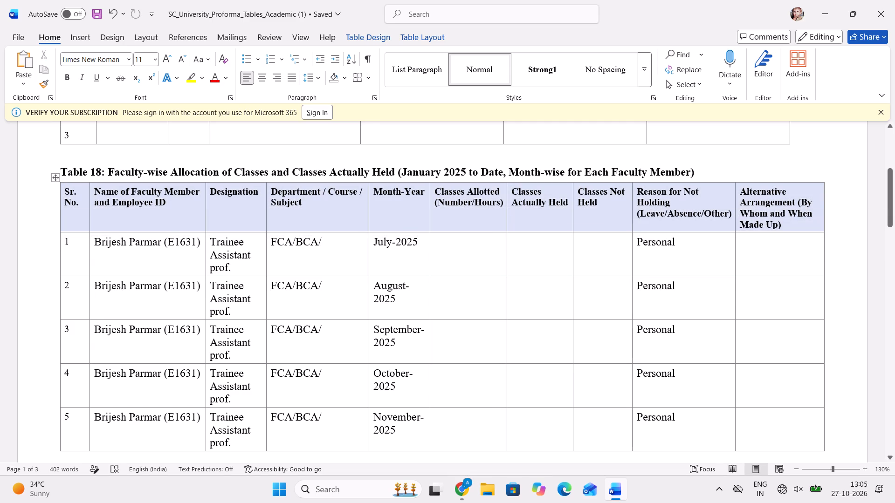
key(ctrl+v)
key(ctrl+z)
Insert a blank row directly below the July-2025 row in Table 18.
click(832, 268)
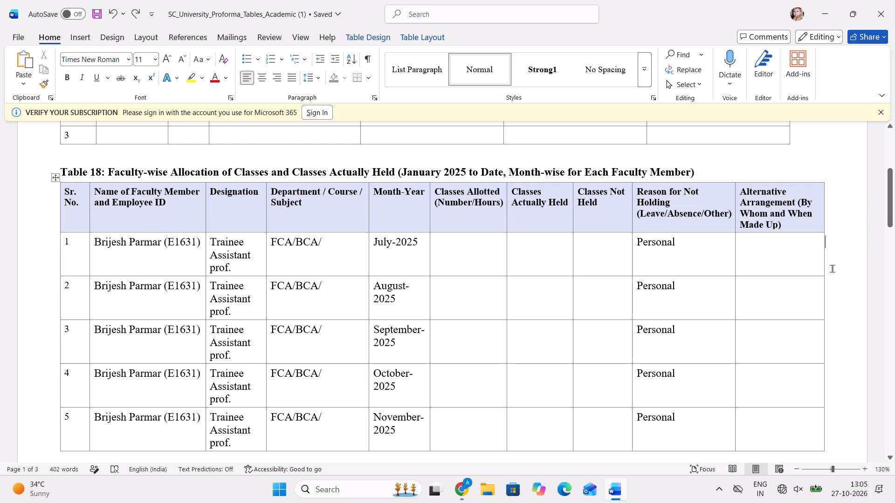
key(Return)
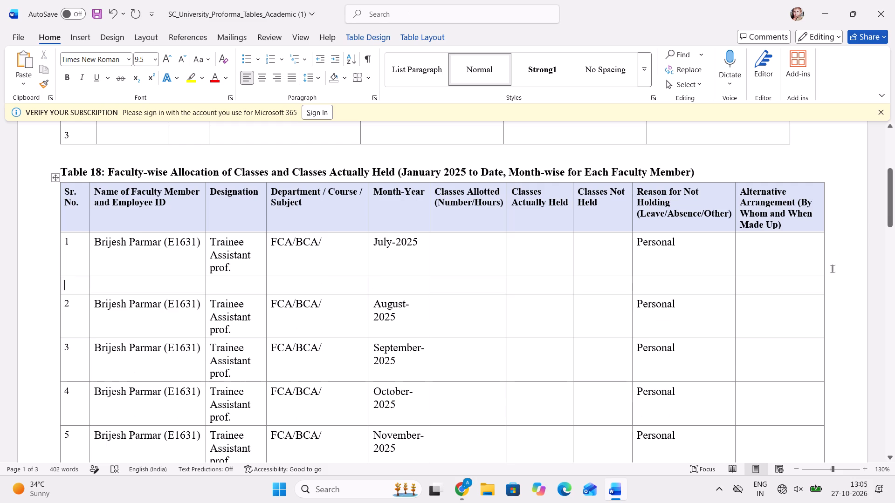
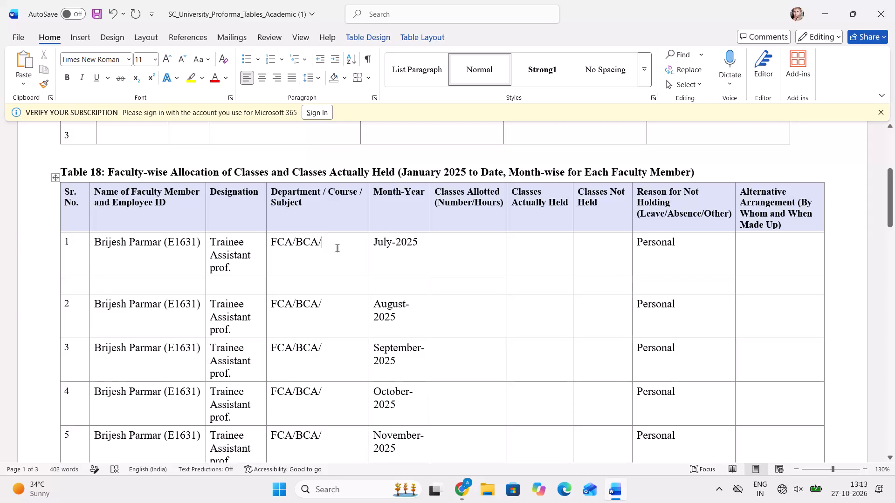
Add the subject IBDA after FCA/BCA/ in the July-2025 row of Table 18.
text(IBDA)
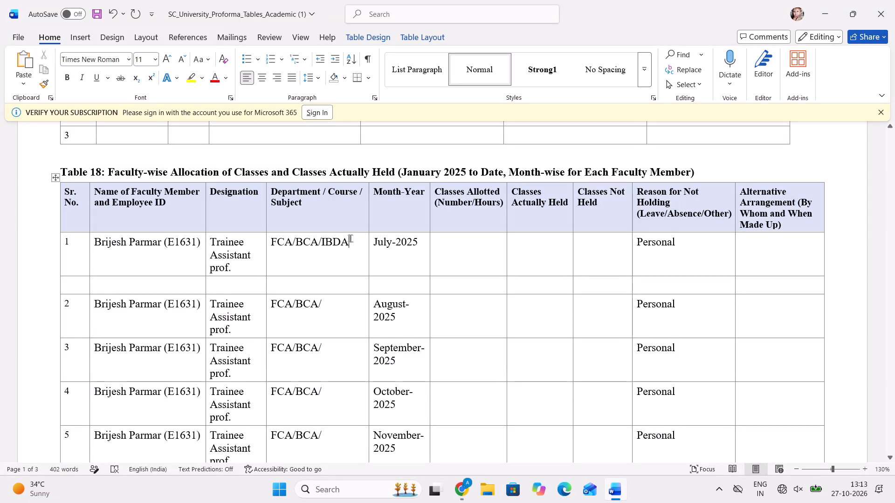
click(461, 254)
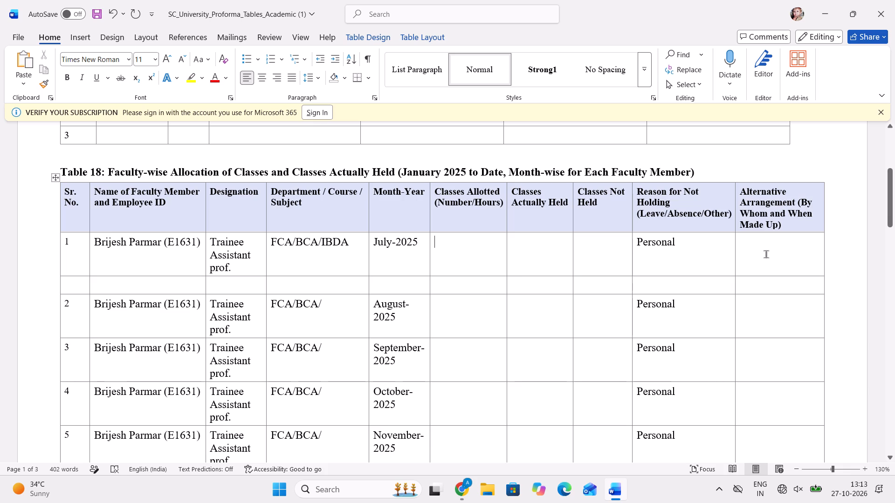
Clear the reason for not holding classes in the July-2025 row.
drag(684, 245, 627, 241)
key(Delete)
click(467, 244)
Copy the subject IBDA from the July-2025 row to the end of the August-2025 row's course entry.
drag(352, 241, 322, 244)
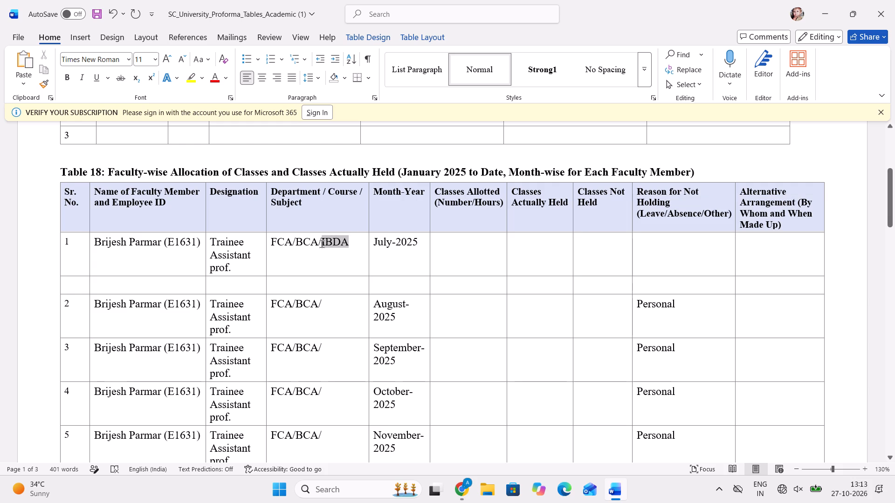
drag(322, 244, 321, 244)
key(ctrl+c)
click(341, 314)
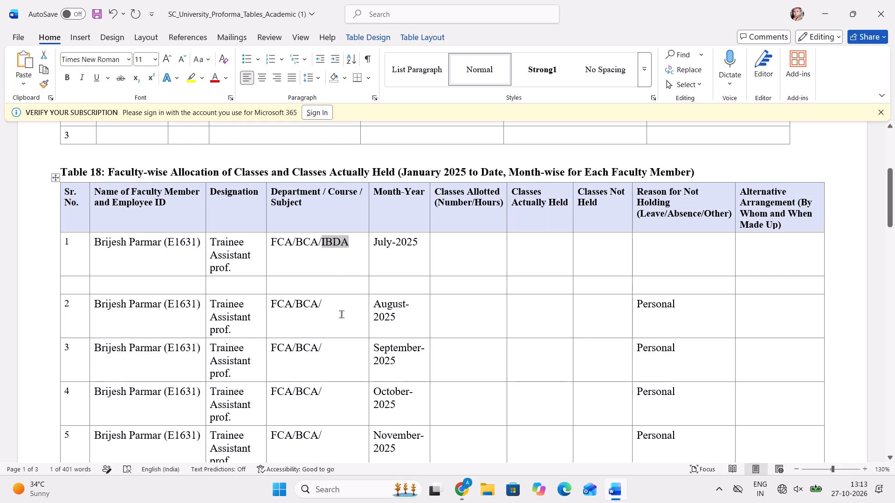
key(ctrl+v)
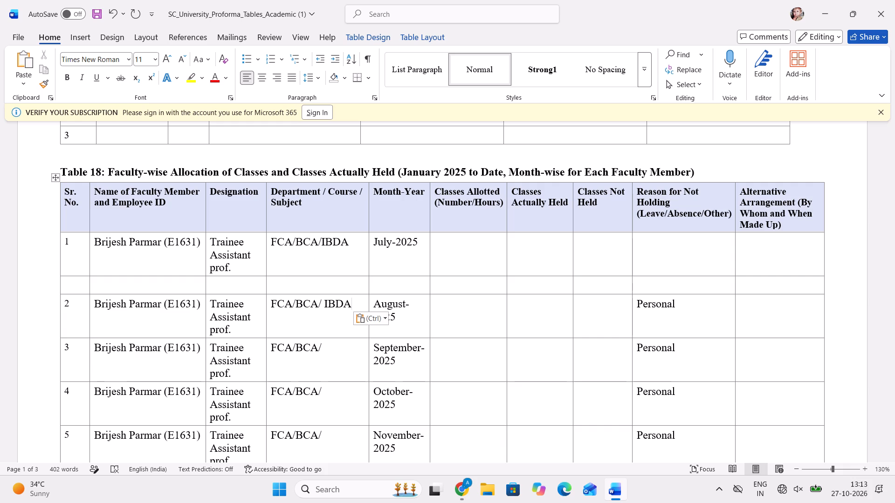
click(457, 258)
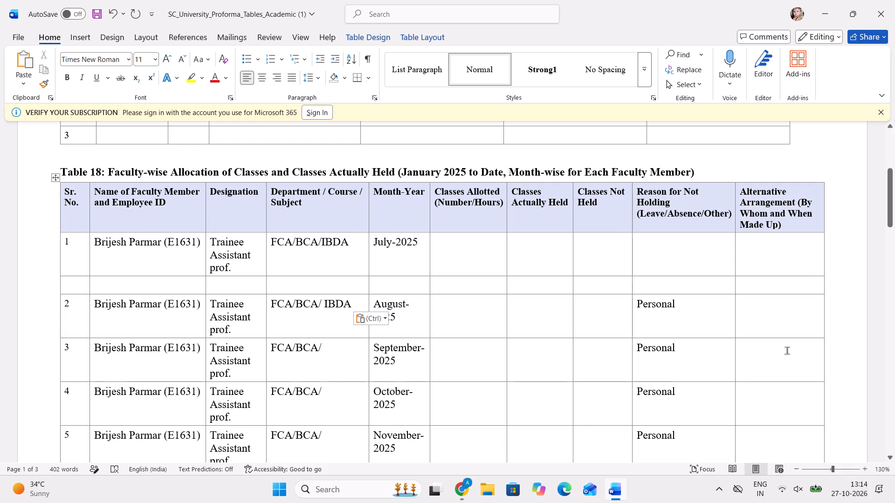
Move the month entry August-2025 from row 2 into row 1, replacing July-2025.
click(415, 315)
click(455, 313)
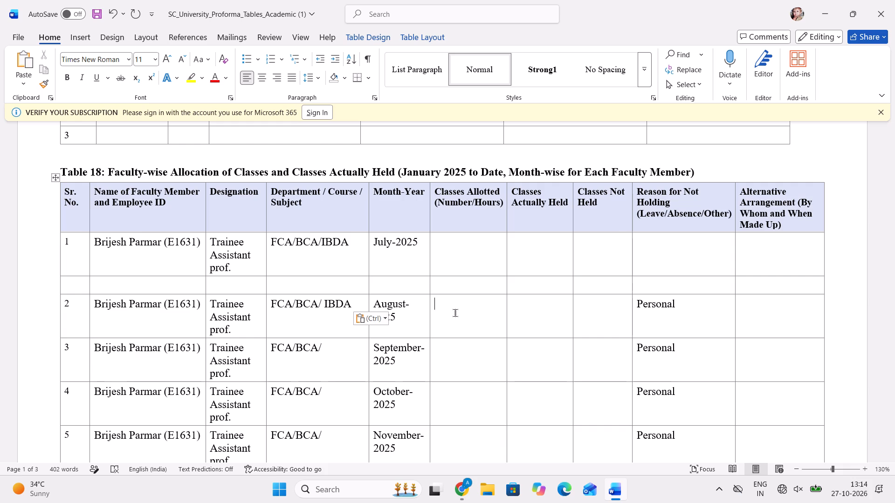
click(414, 326)
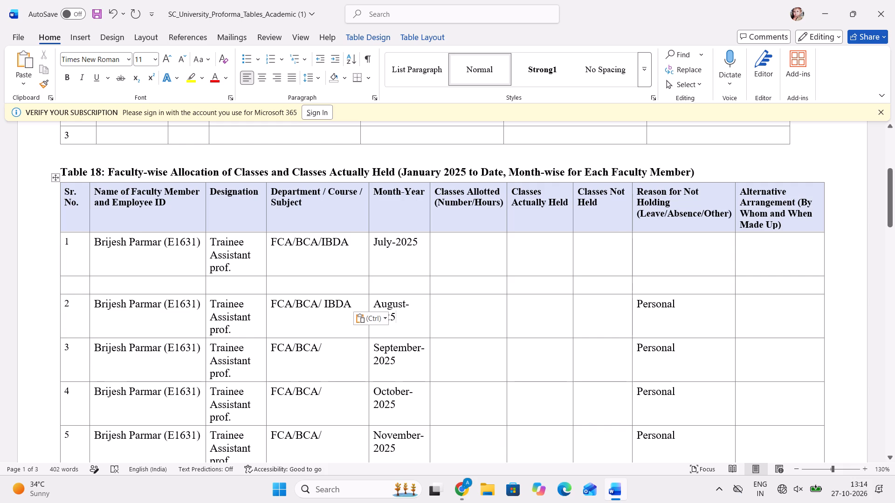
drag(376, 303, 396, 309)
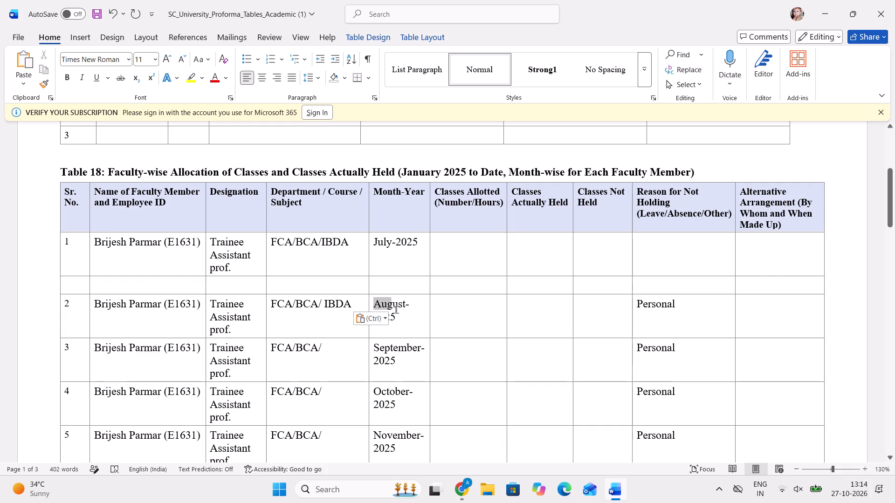
drag(396, 309, 400, 315)
key(ctrl+x)
drag(411, 259, 390, 254)
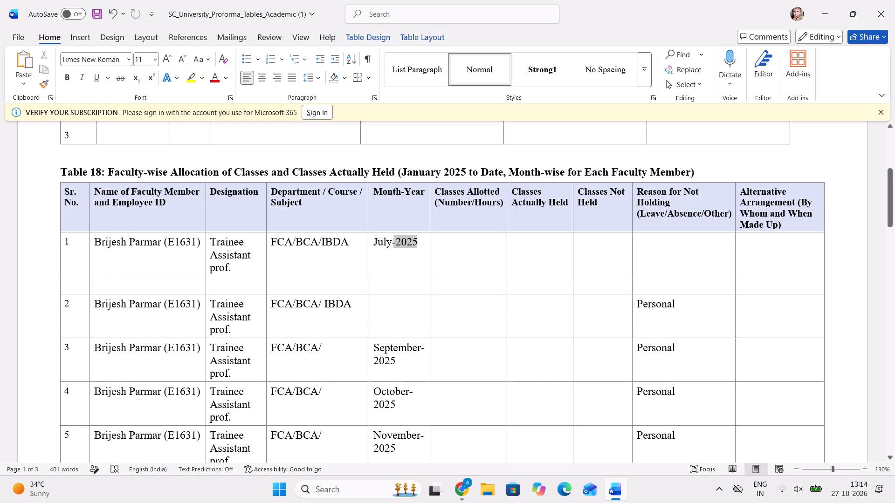
drag(390, 254, 378, 249)
key(ctrl+v)
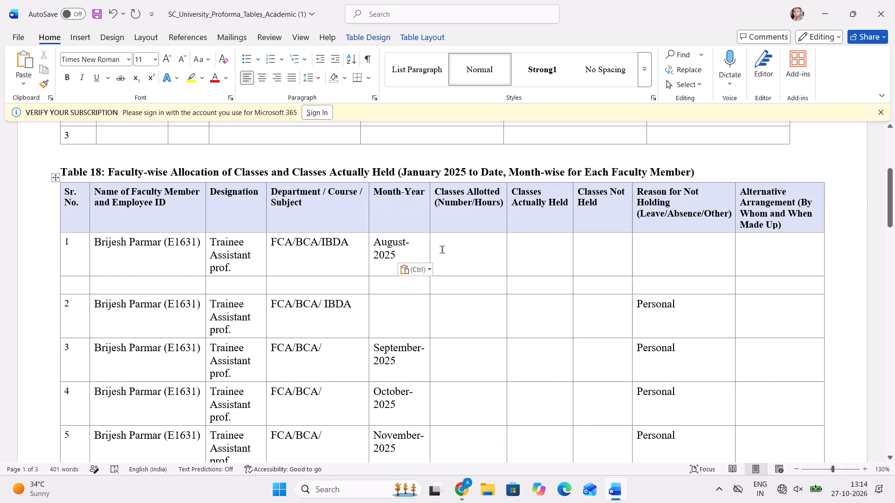
click(442, 249)
Raise the screen brightness to near the top of its range in the system quick settings.
click(813, 489)
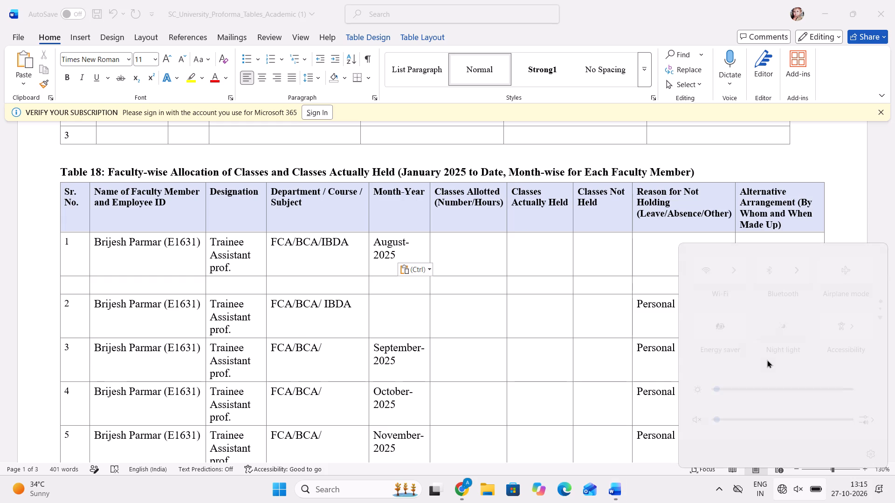
drag(801, 381, 834, 378)
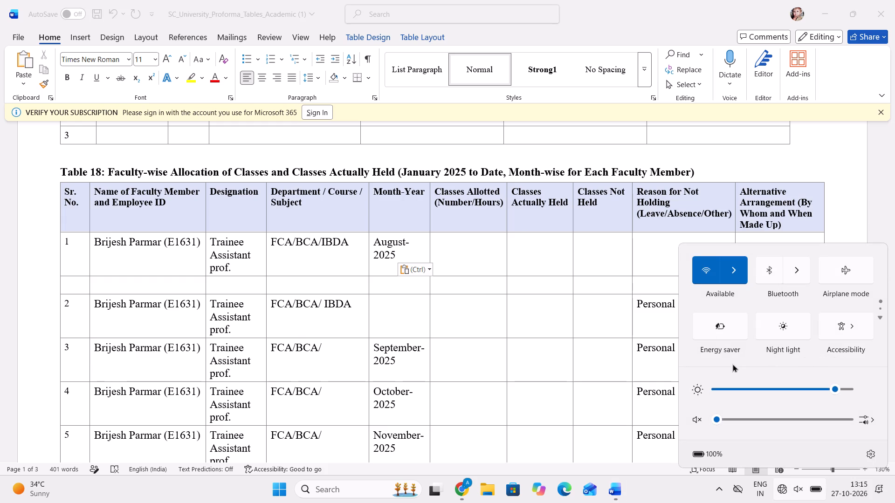
click(604, 357)
Connect the computer to the open Wi-Fi network Mahendra1 and return to the Word document.
click(780, 483)
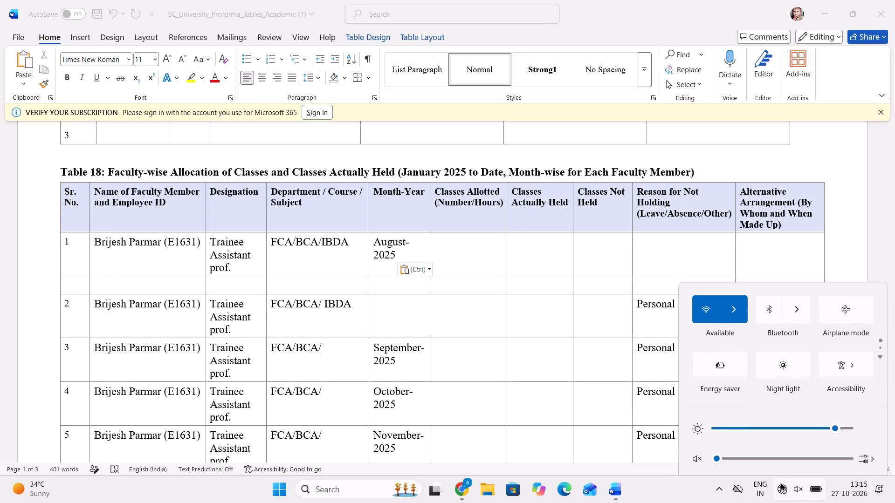
click(736, 272)
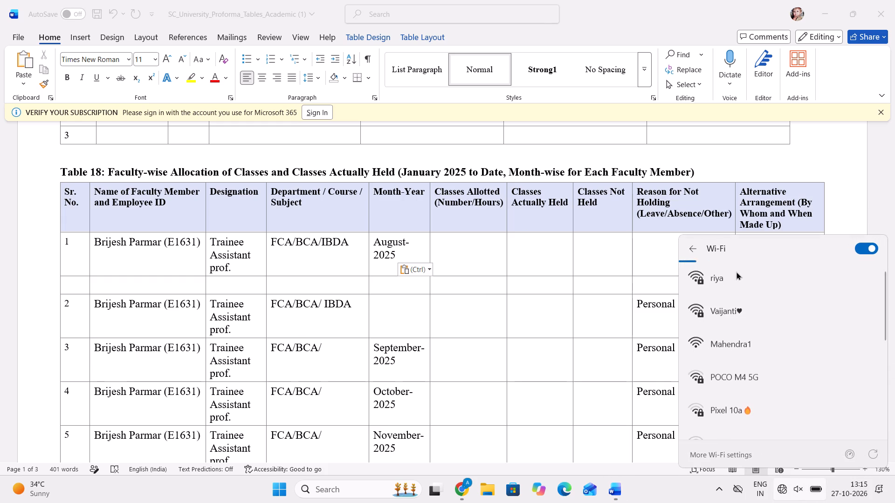
scroll(746, 318, down, 3)
scroll(746, 318, up, 2)
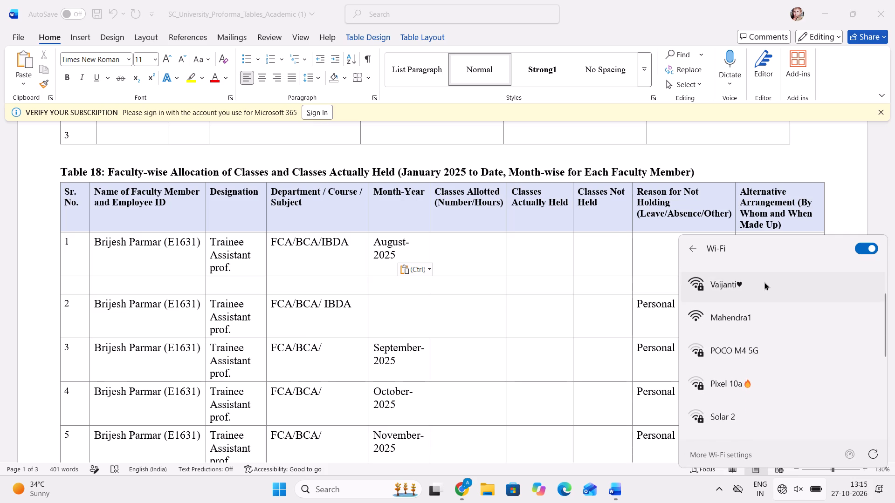
click(759, 317)
click(830, 401)
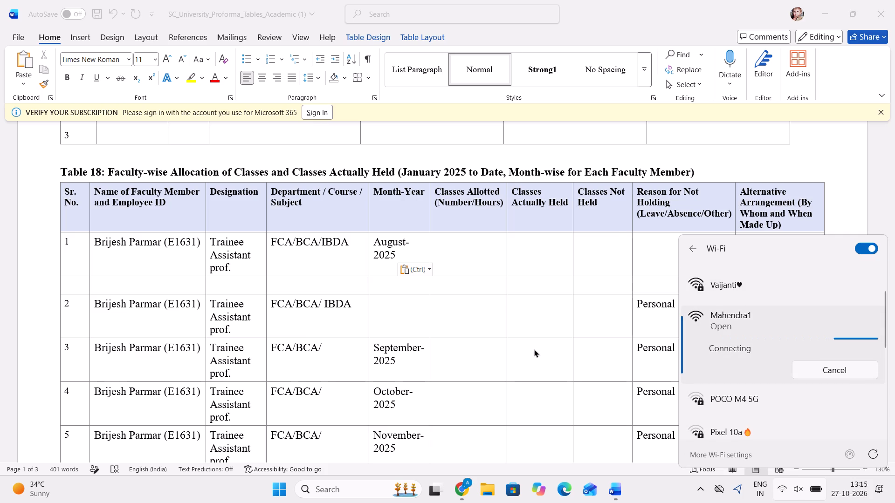
click(471, 355)
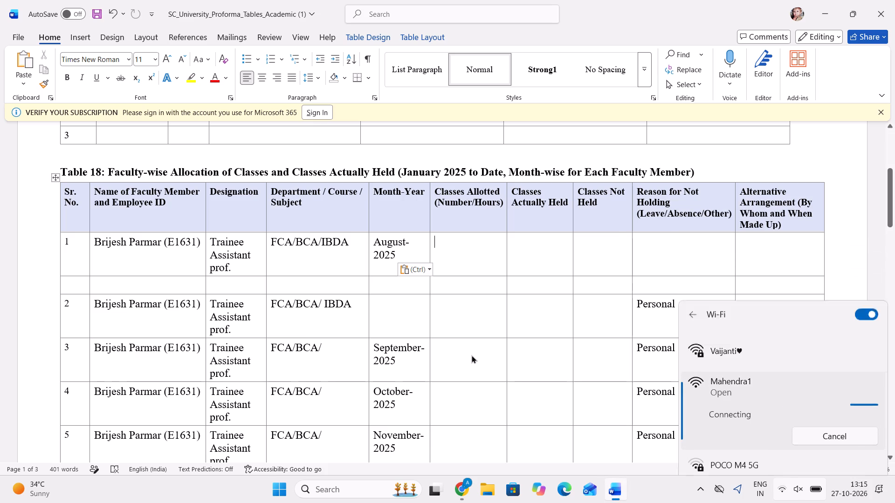
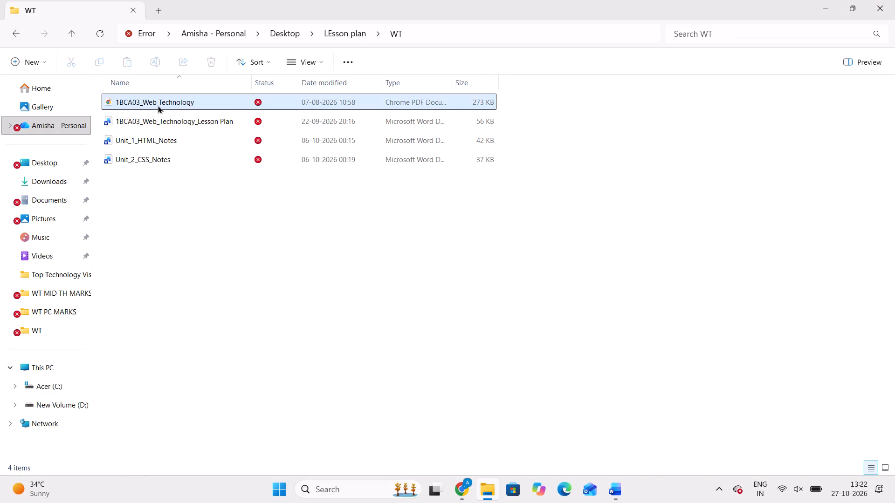
Copy the 1BCA03_Web Technology PDF together with Unit_1_HTML_Notes and Unit_2_CSS_Notes from the WT folder.
ctrl+click(169, 138)
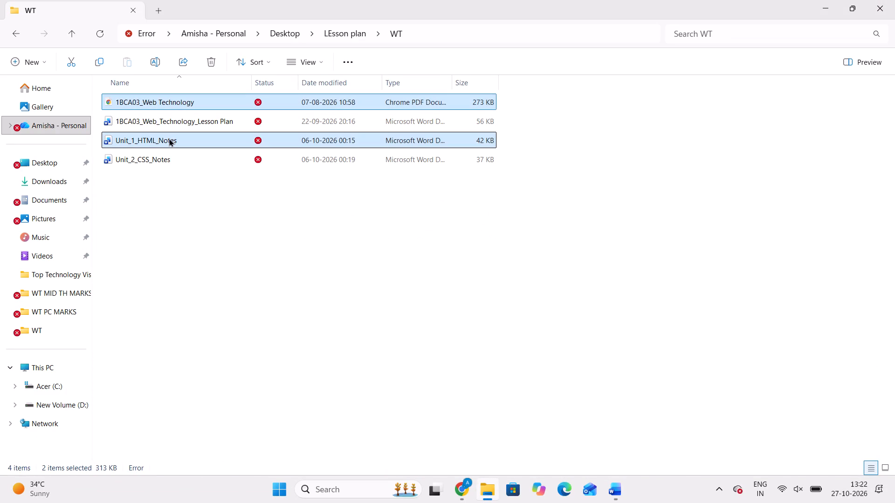
key(ctrl+shift+Down)
key(ctrl+c)
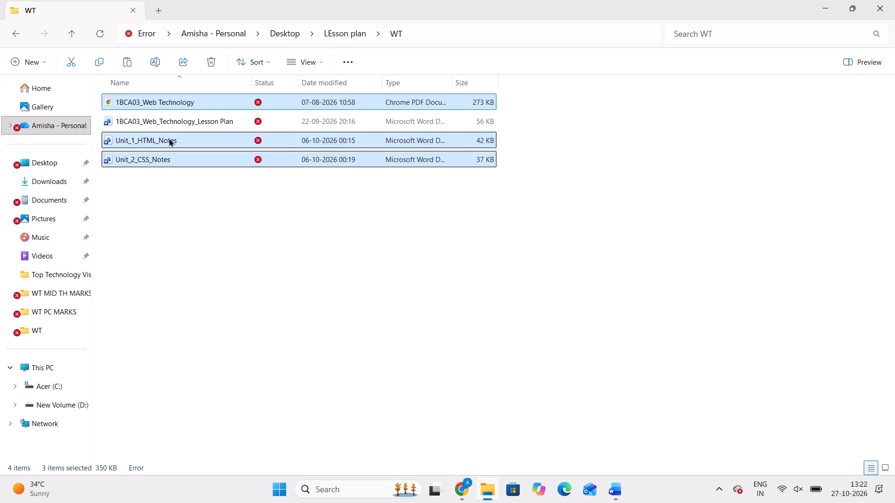
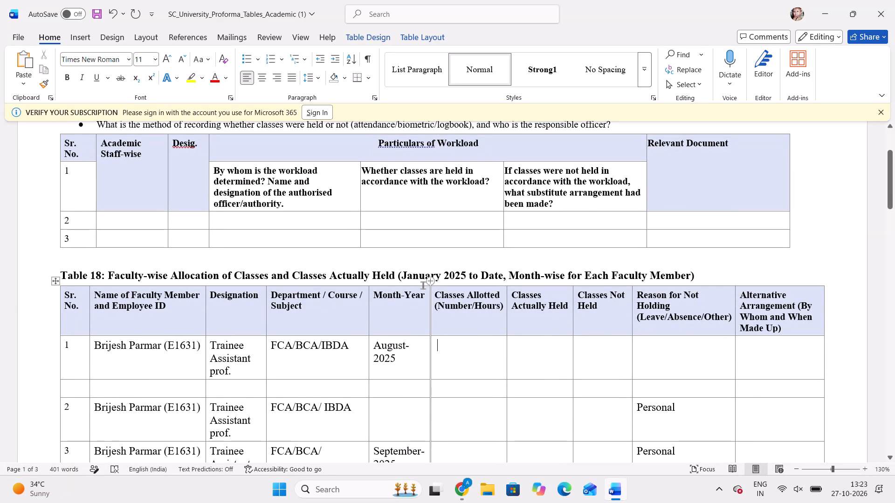
Move the September-2025 name, designation, course and month entries from row 3 to the blank row below August-2025 in Table 18.
scroll(423, 285, down, 1)
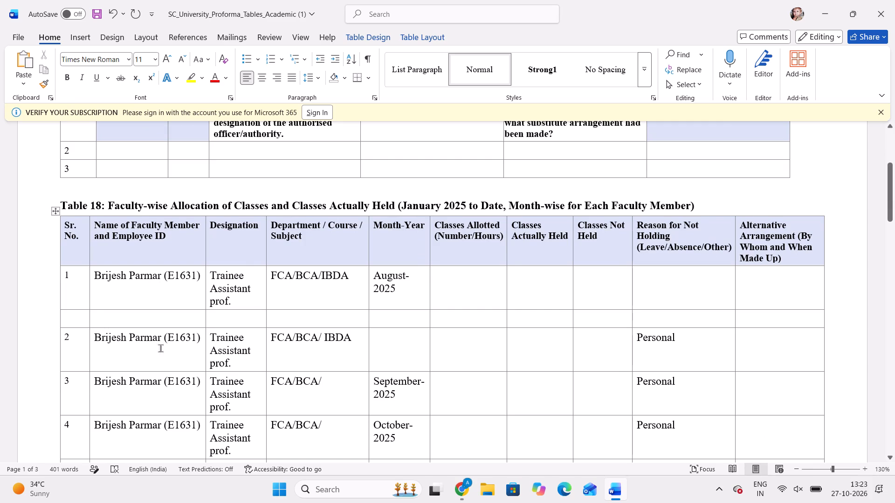
drag(82, 315, 102, 318)
click(157, 329)
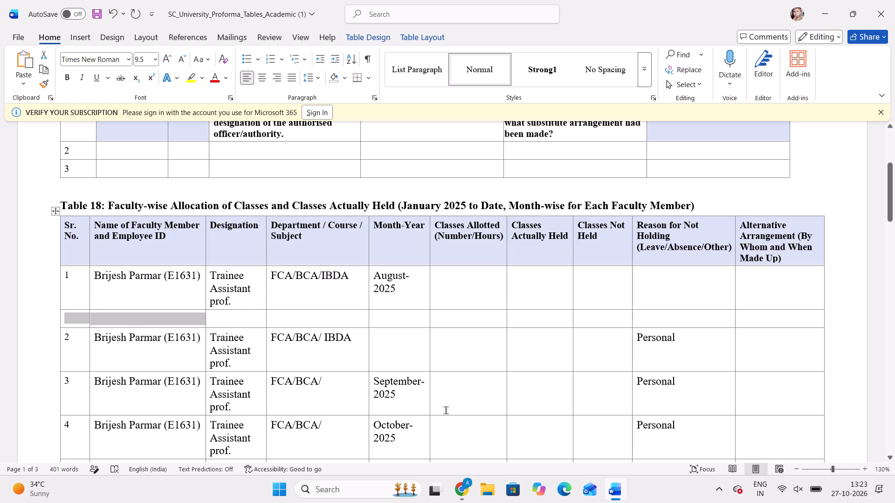
drag(402, 401, 134, 386)
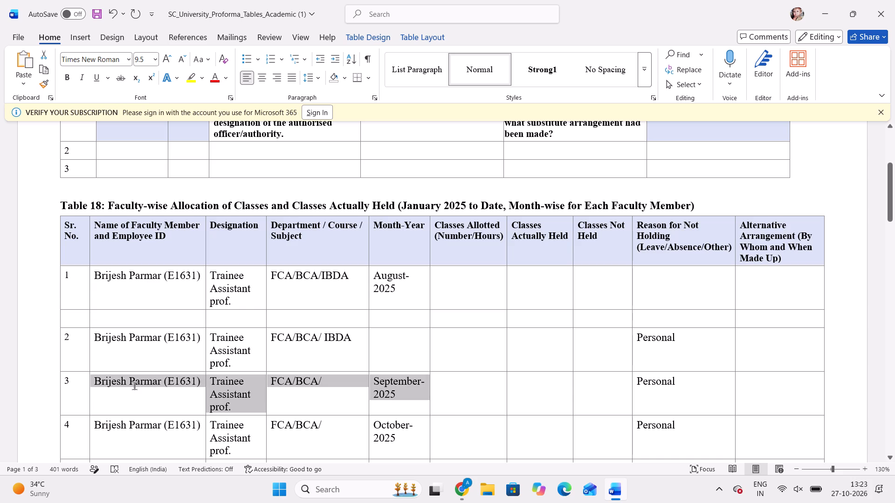
drag(134, 386, 136, 386)
key(ctrl+x)
click(140, 323)
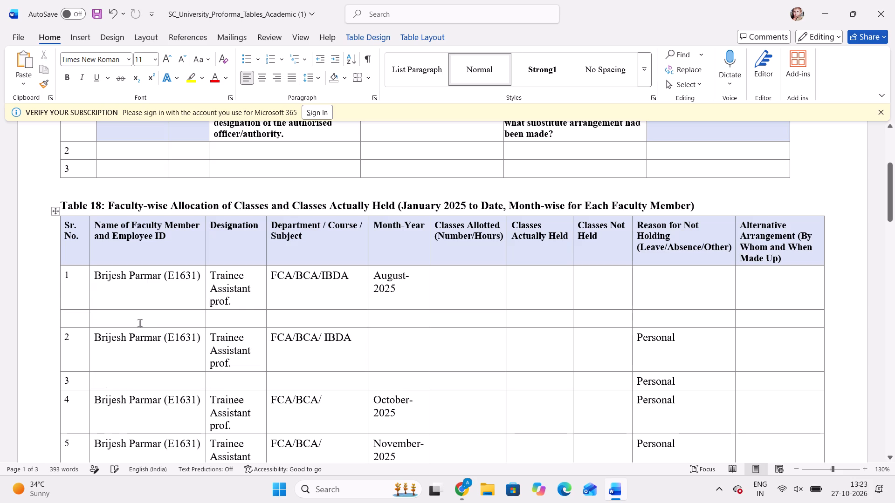
key(ctrl+v)
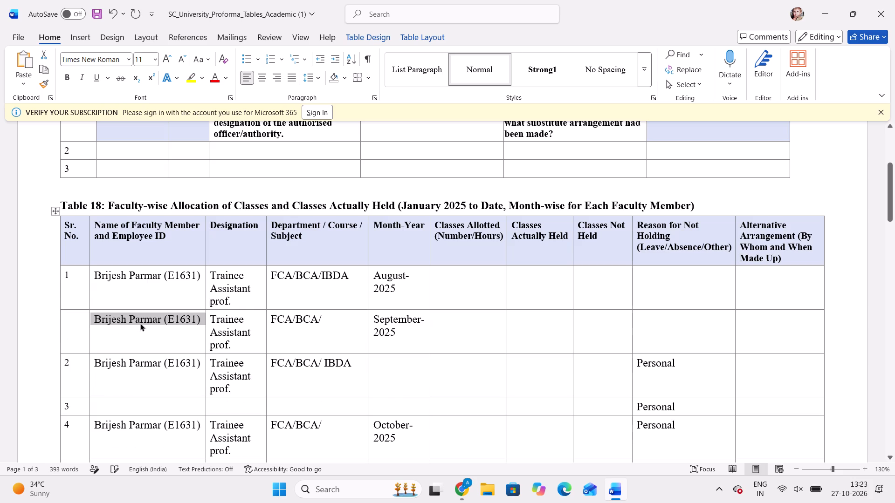
Move the October-2025 and November-2025 name-to-month entries from rows 4 and 5 into rows 2 and 3, replacing their contents.
scroll(400, 388, down, 1)
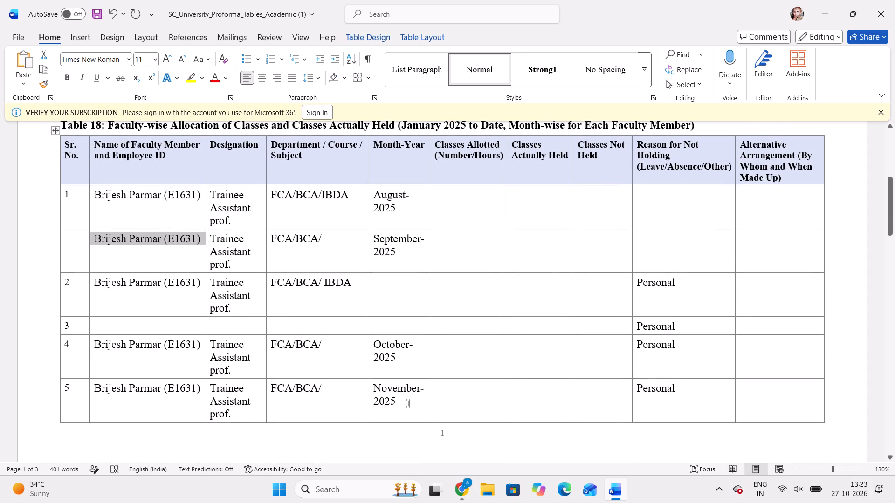
drag(409, 403, 110, 352)
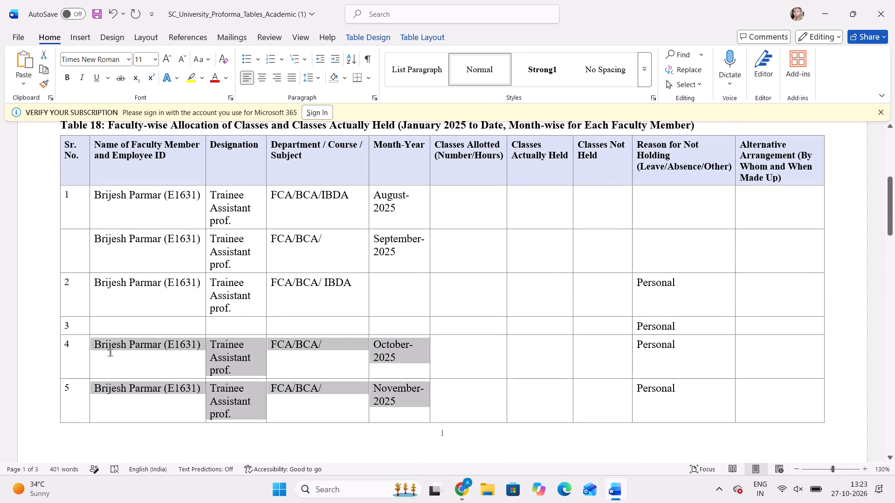
key(ctrl+x)
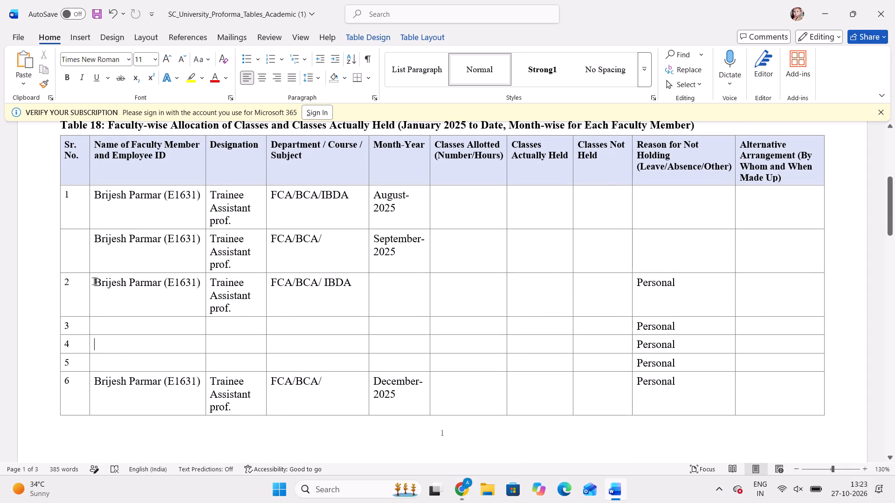
drag(94, 281, 391, 325)
key(ctrl+v)
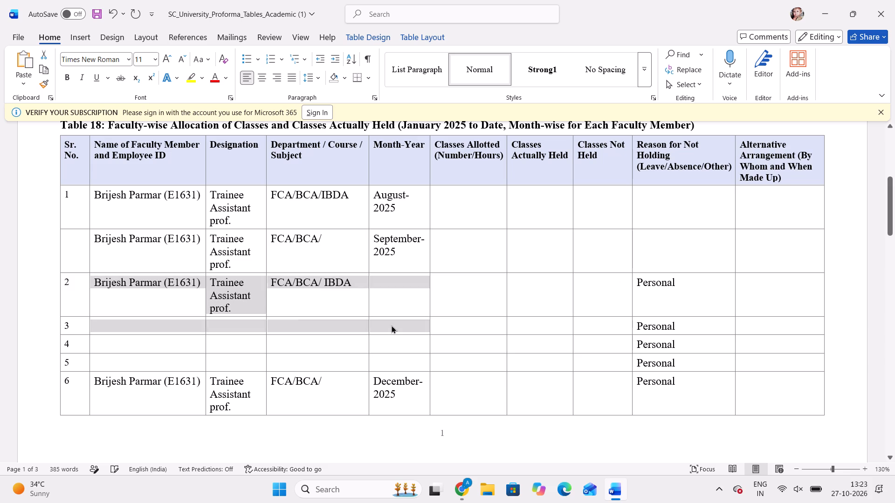
click(471, 292)
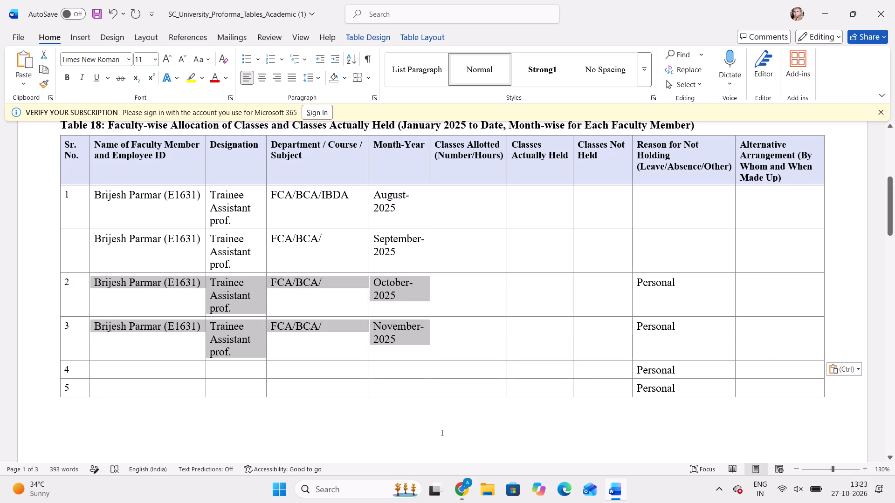
Move the December-2025 name, designation, course and month entries from row 6 into row 4 and save the document.
scroll(399, 296, down, 1)
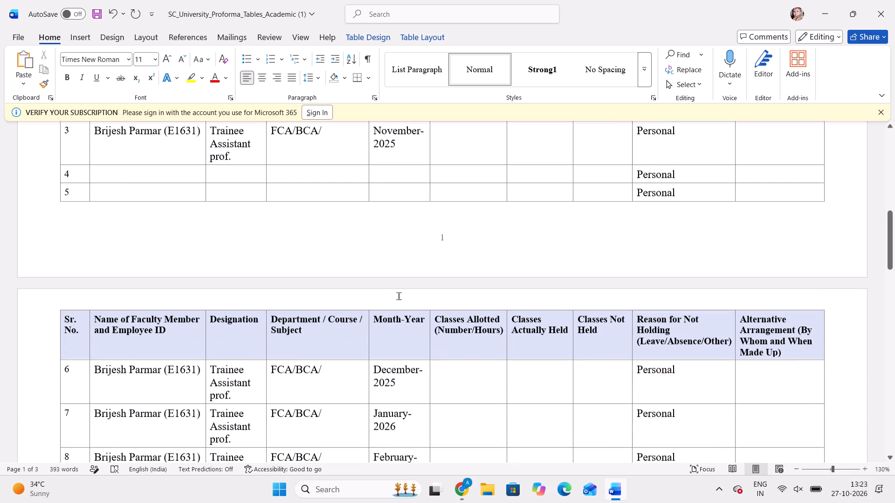
scroll(399, 296, down, 1)
drag(405, 384, 118, 364)
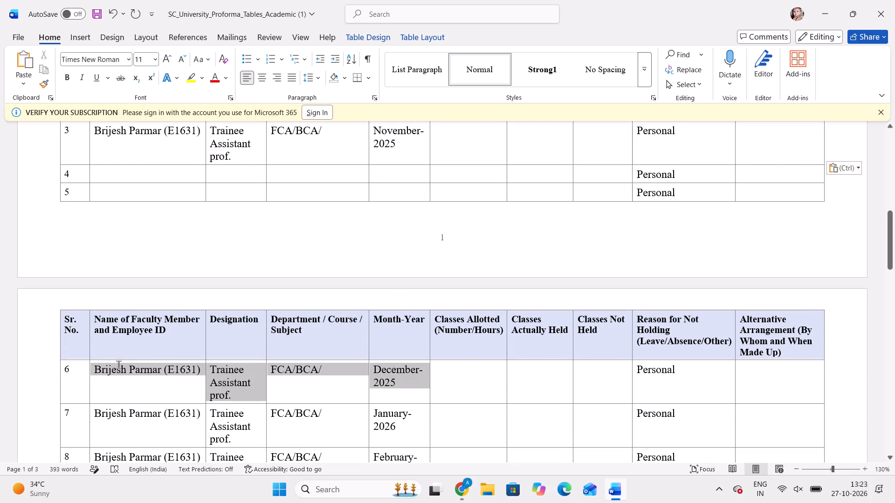
drag(118, 364, 119, 365)
key(ctrl+x)
scroll(119, 365, up, 1)
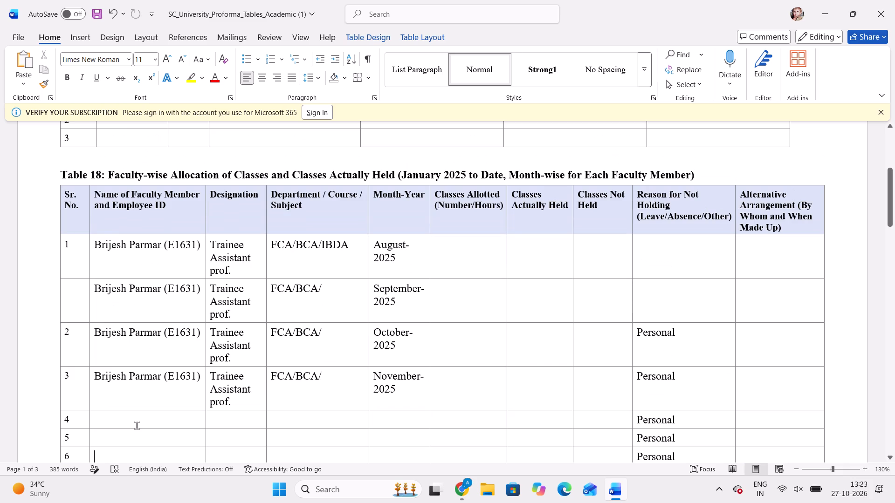
click(137, 425)
key(ctrl+v)
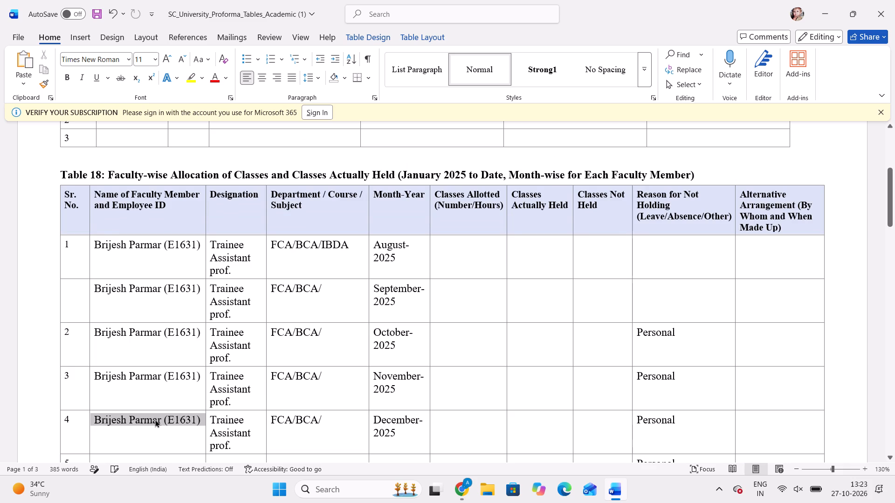
click(303, 383)
key(ctrl+s)
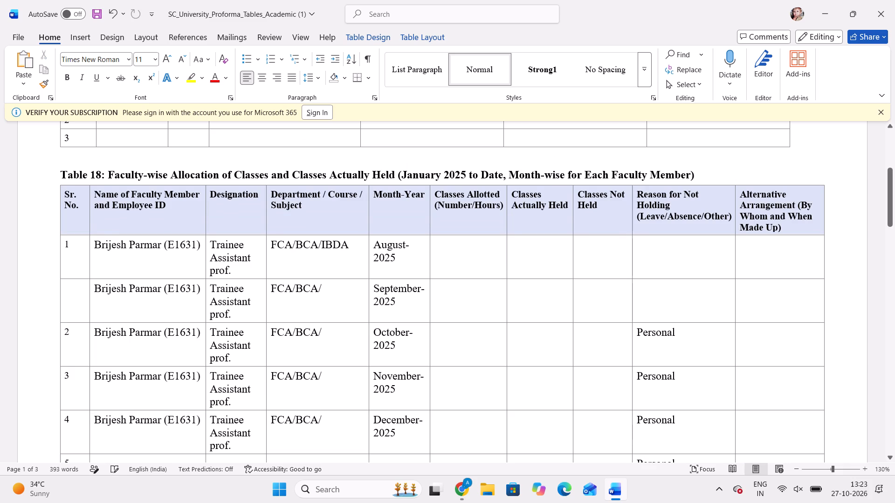
Fill the August-2025 row with 12 classes allotted, 12 held, 0 not held, and dashes for reason and alternative arrangement.
click(455, 285)
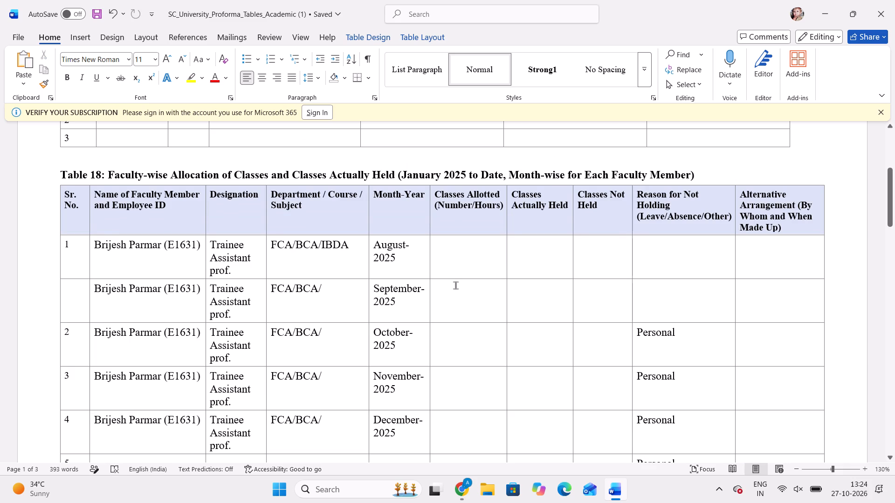
click(465, 258)
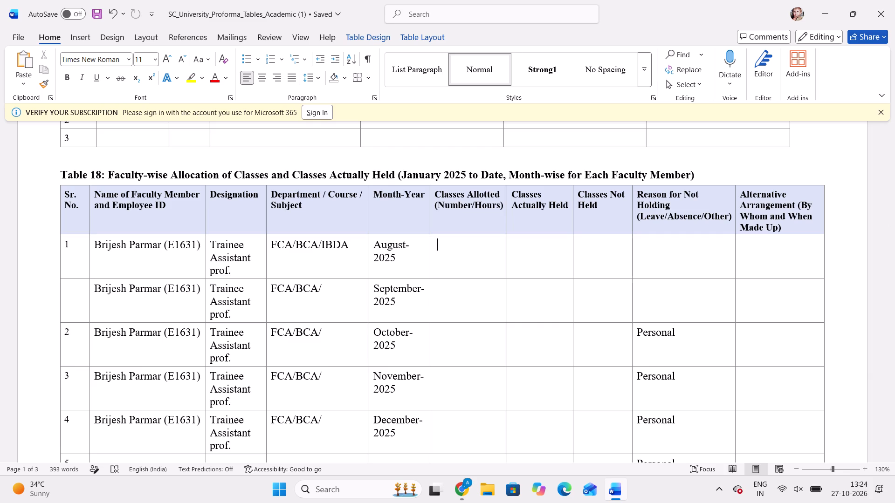
text(12)
key(Right)
text(12)
key(Right)
key(0)
key(Right)
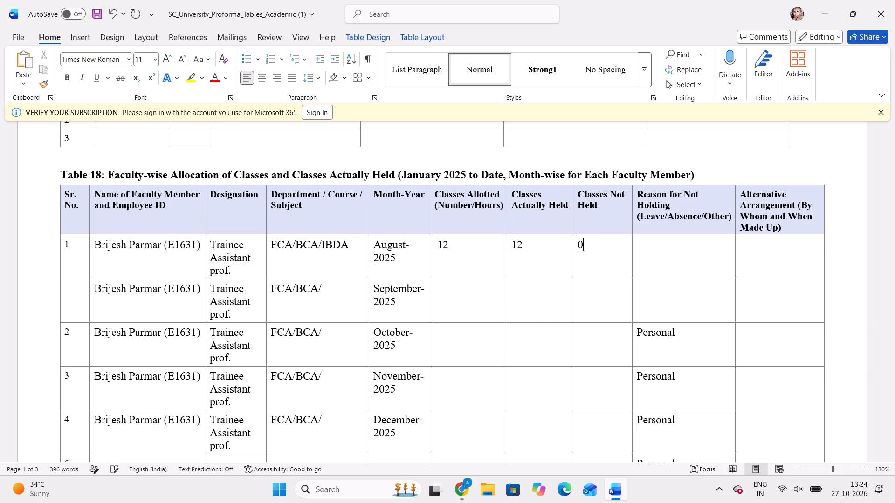
key(minus)
key(Right)
key(minus)
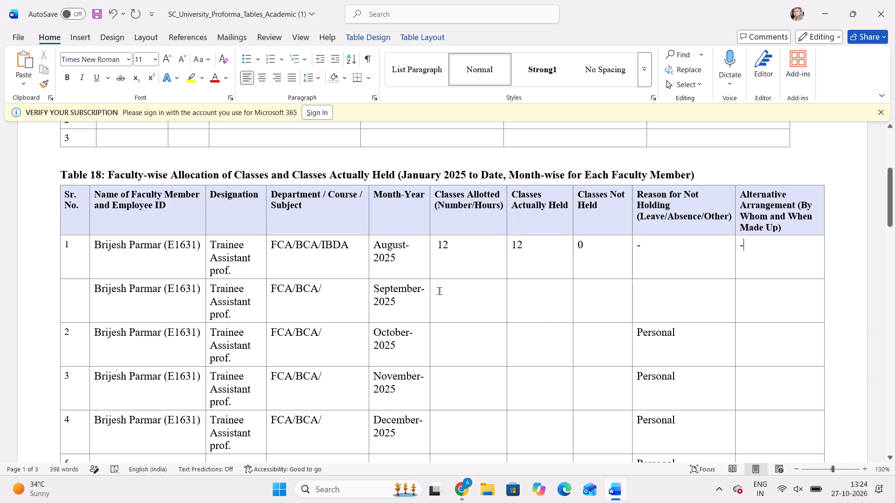
Fill the September-2025 row with 12 classes allotted, 12 held, 0 not held, and dashes for reason and alternative arrangement.
click(449, 298)
text(12)
key(Right)
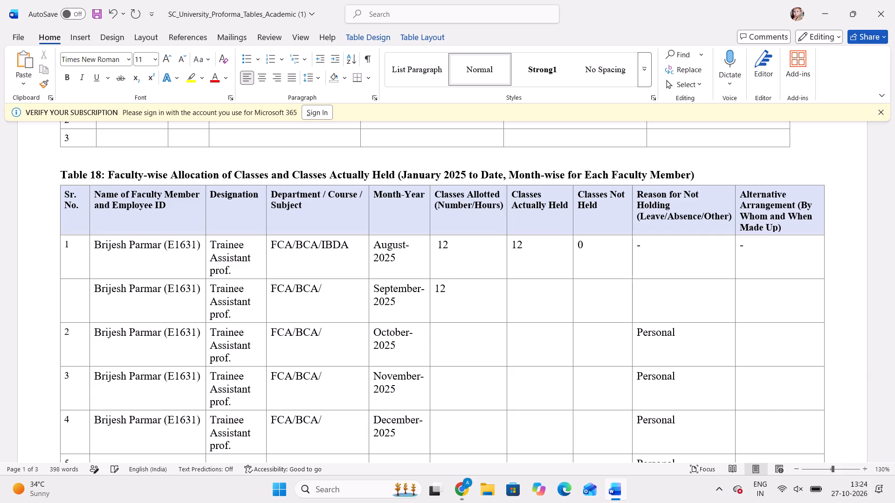
text(12)
key(Right)
key(0)
key(Right)
key(minus)
key(Right)
key(minus)
Complete the course entries for September, October and November 2025 as FCA/BCA/IBDA and save the document.
click(443, 331)
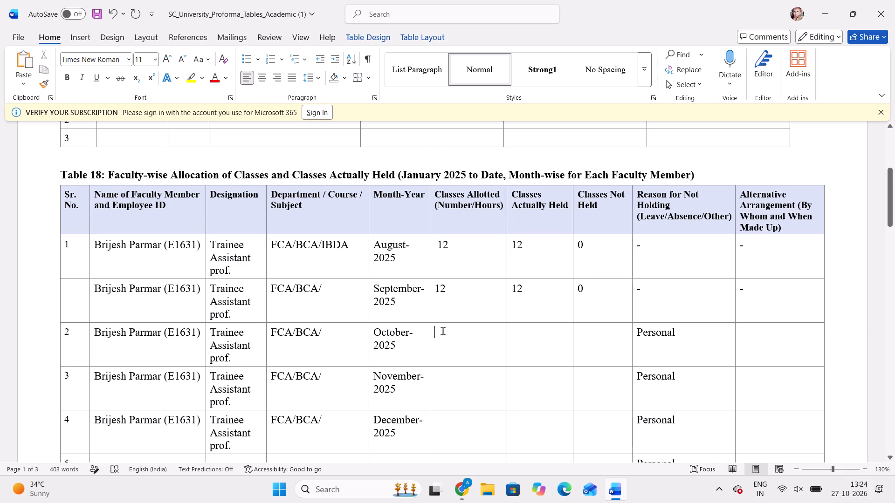
click(340, 297)
text(IBDA)
click(349, 340)
text(IBDA)
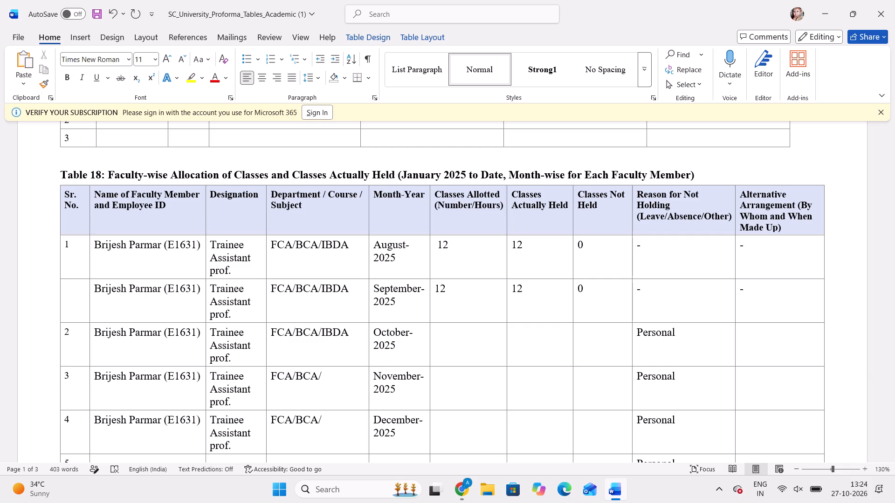
click(349, 381)
text(IBDA)
key(ctrl+s)
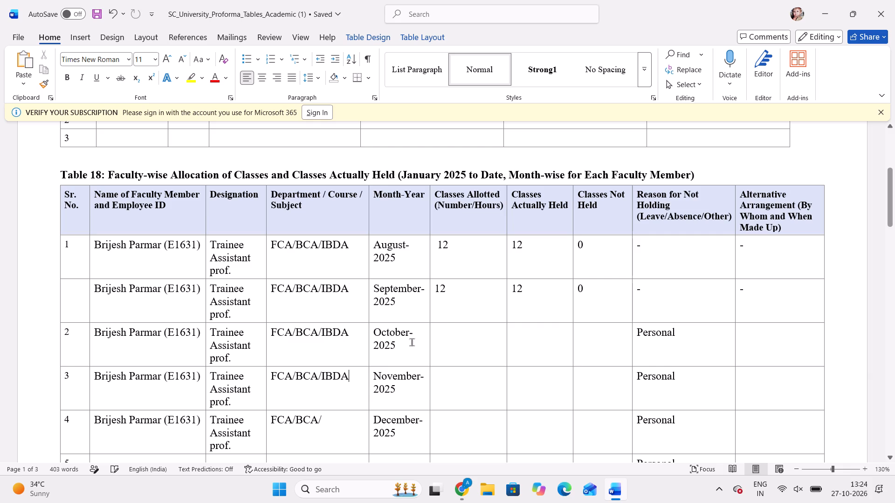
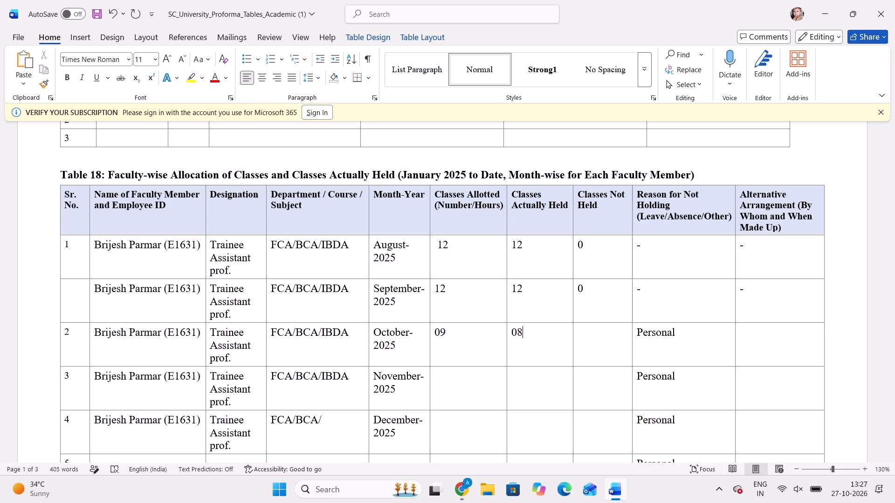
Complete the October-2025 row with 09 classes held, 0 not held, and dashes for reason and alternative arrangement.
key(BackSpace)
key(9)
key(Right)
key(0)
key(Right)
key(Right)
key(Right)
key(Right)
key(Right)
drag(682, 336, 655, 336)
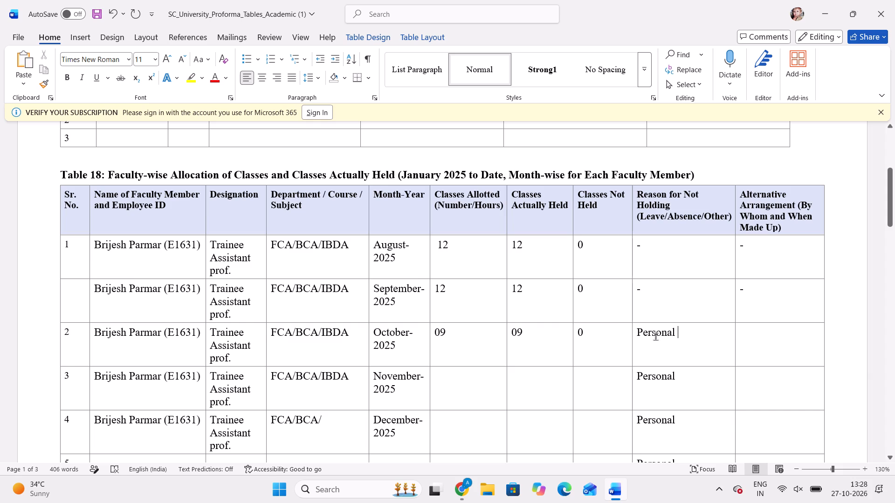
drag(655, 336, 637, 335)
key(BackSpace)
key(minus)
key(Right)
key(minus)
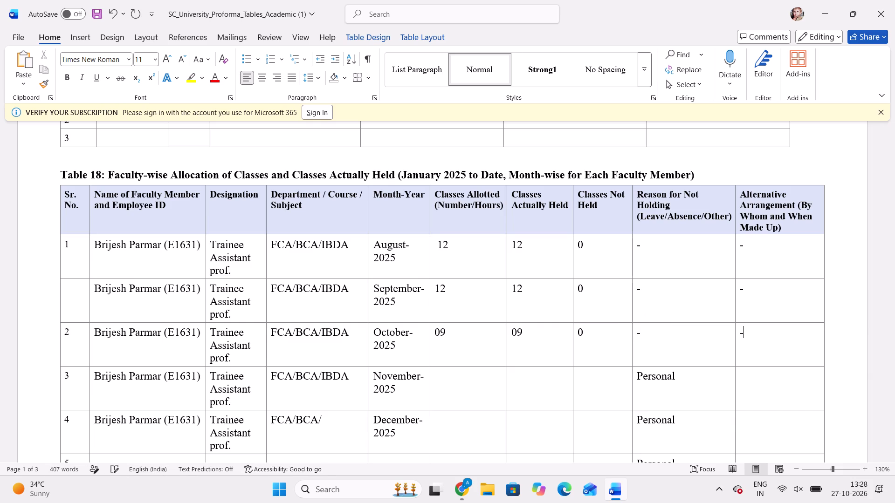
Enter 12 classes allotted in the November-2025 row.
click(456, 388)
text(12)
key(Right)
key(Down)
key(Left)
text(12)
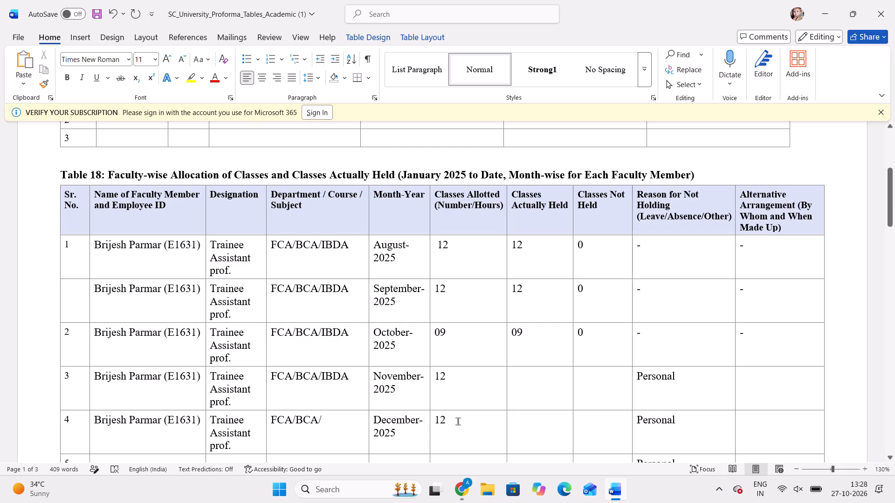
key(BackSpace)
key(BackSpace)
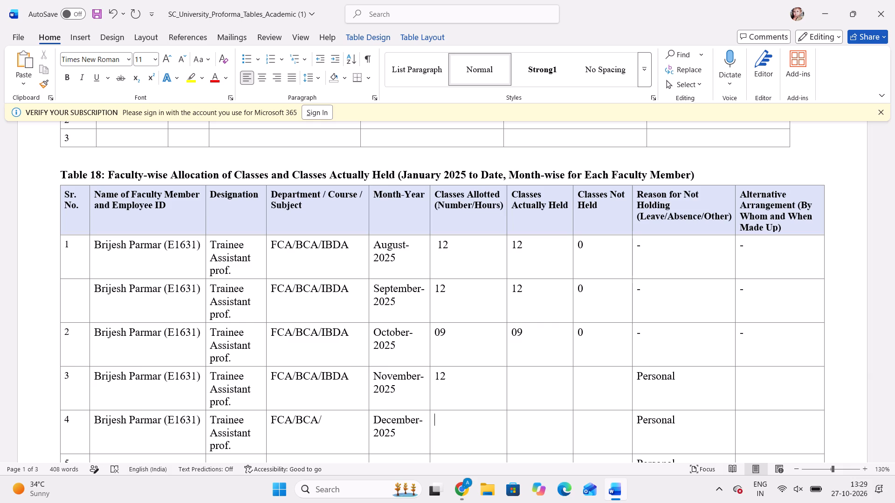
Enter 10 classes actually held and 11 classes not held in the November-2025 row.
click(537, 380)
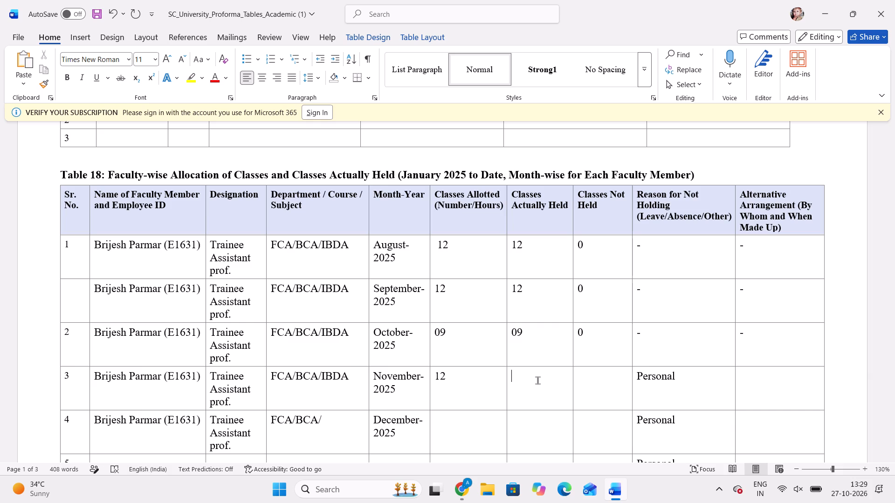
click(537, 380)
text(10)
key(Right)
text(11)
Replace the reason for not holding classes in the November-2025 row with OD.
key(Right)
key(Right)
key(Right)
key(Right)
key(Right)
key(Right)
key(Right)
key(Right)
key(Right)
key(ctrl+BackSpace)
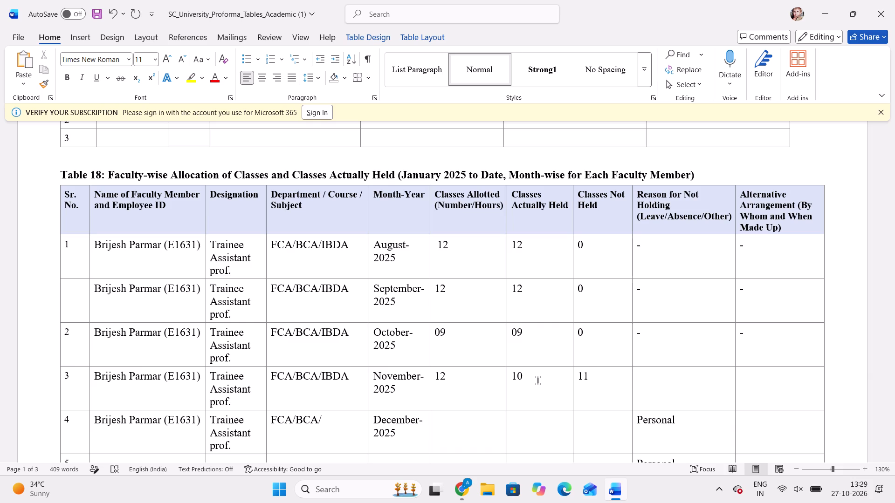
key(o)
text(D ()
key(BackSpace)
scroll(512, 409, down, 1)
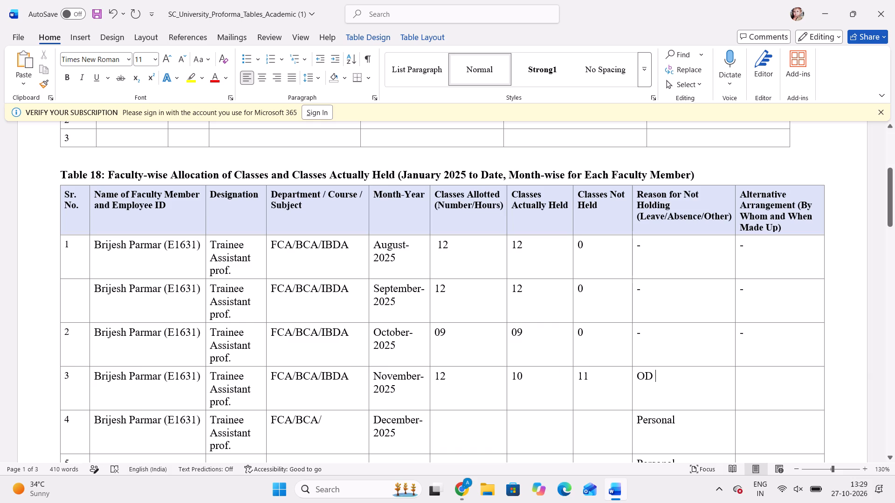
scroll(512, 409, down, 1)
Complete the department/course entry in the December-2025 row of Table 18 by adding IBDA after FCA/BCA/, and save the document.
click(448, 426)
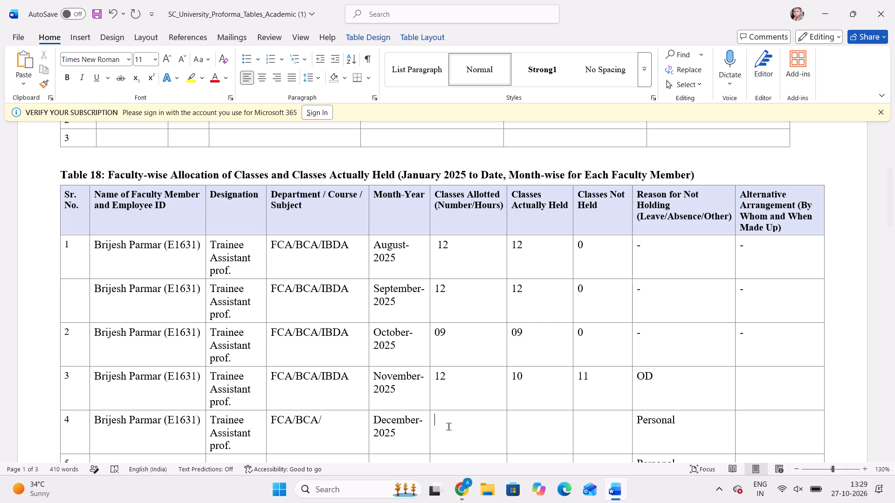
click(344, 423)
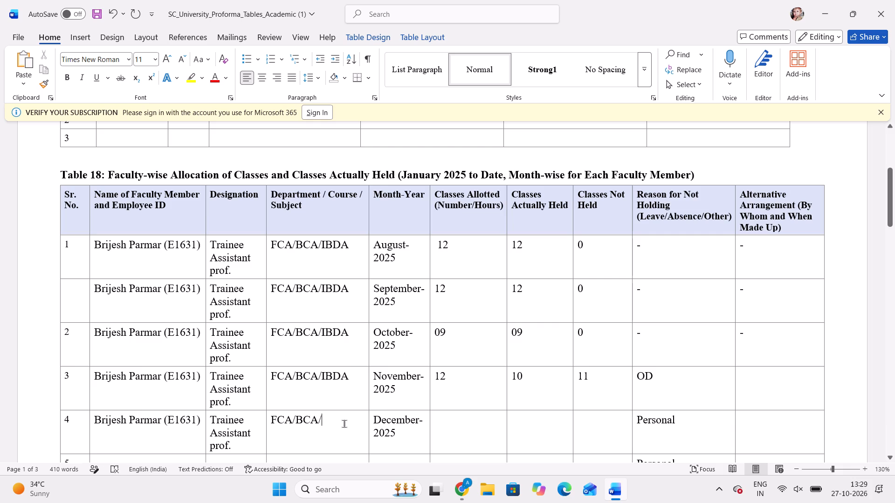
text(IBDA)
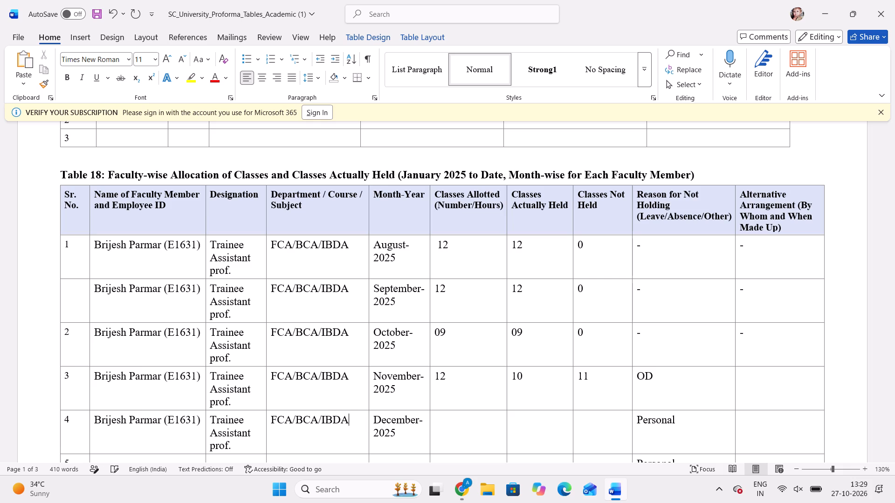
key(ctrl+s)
Begin the Classes Allotted entry in the December-2025 row of Table 18.
click(452, 432)
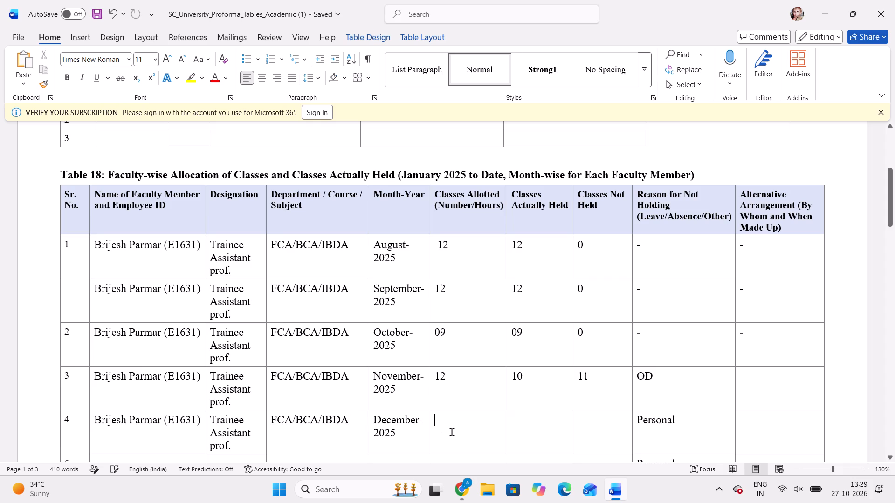
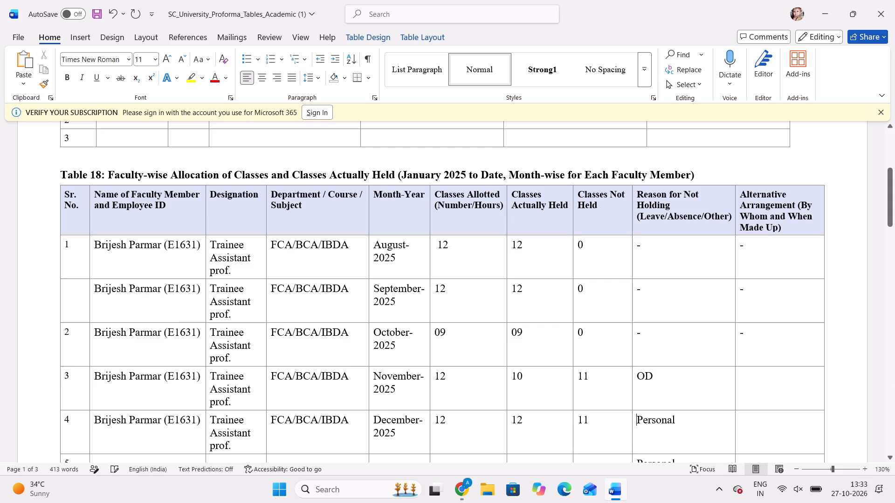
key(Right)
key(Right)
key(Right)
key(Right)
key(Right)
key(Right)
Move the January-2026 name, designation, department and month entries from row 7 to row 5 of Table 18, and save the document.
key(Right)
key(Right)
key(Right)
key(Right)
scroll(778, 363, down, 1)
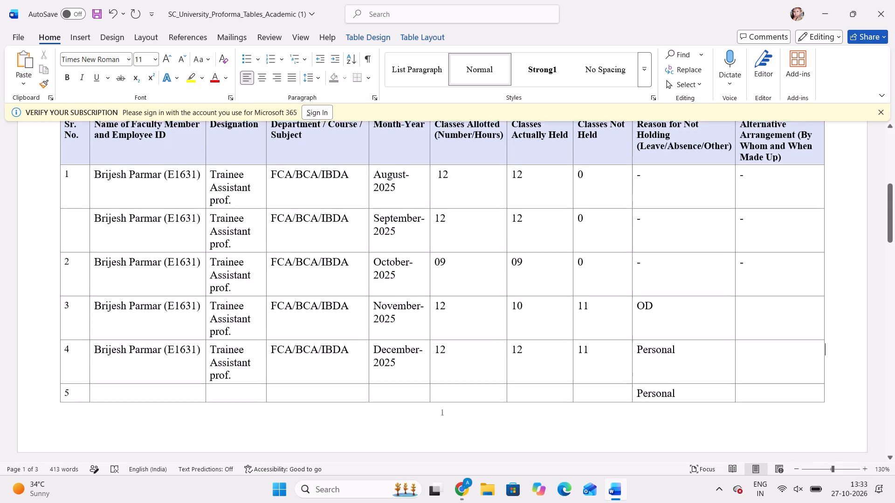
scroll(778, 363, down, 1)
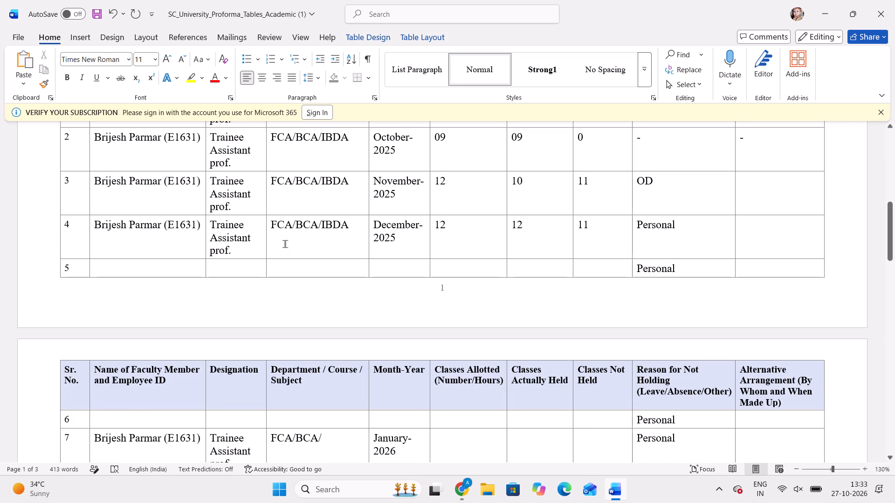
scroll(285, 244, down, 1)
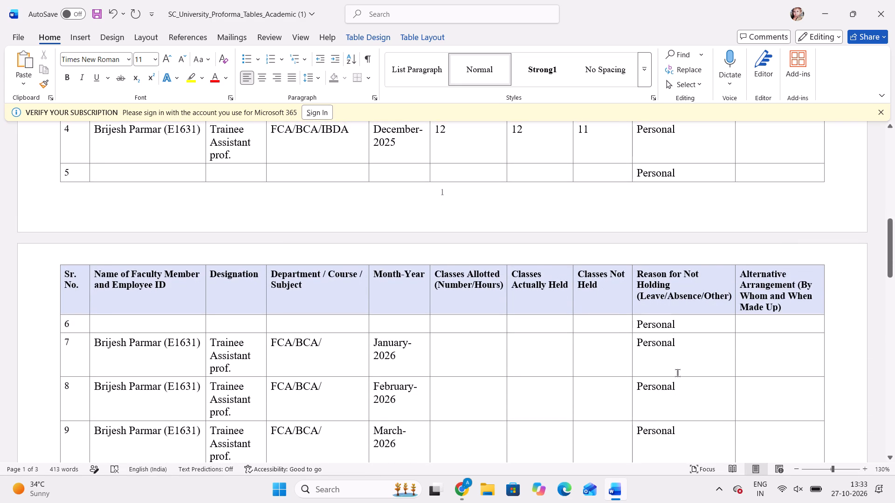
drag(398, 358, 151, 339)
key(ctrl+x)
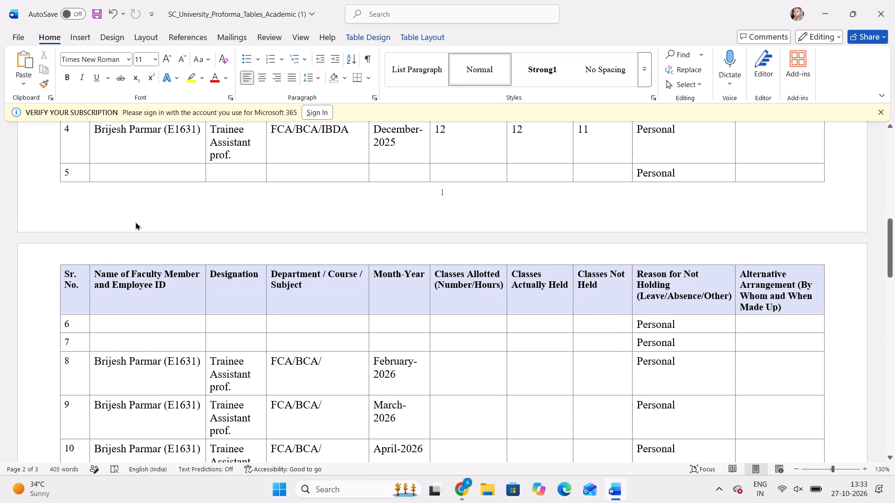
click(137, 175)
key(ctrl+v)
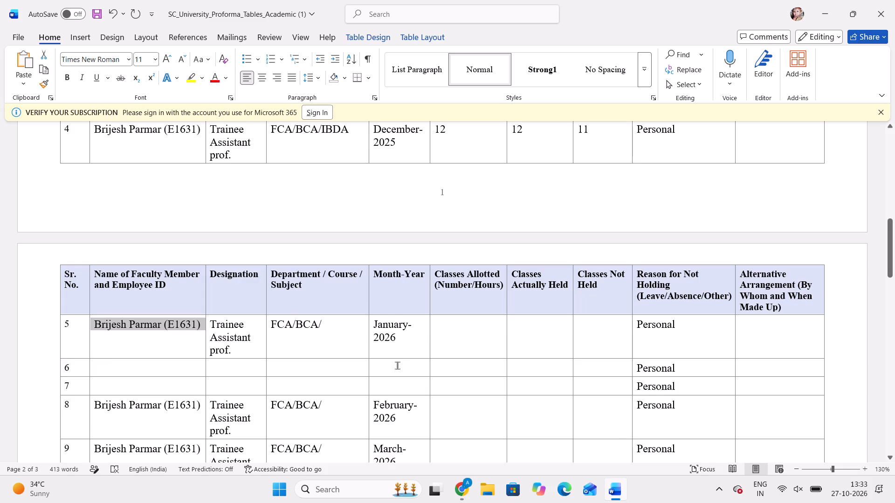
click(475, 336)
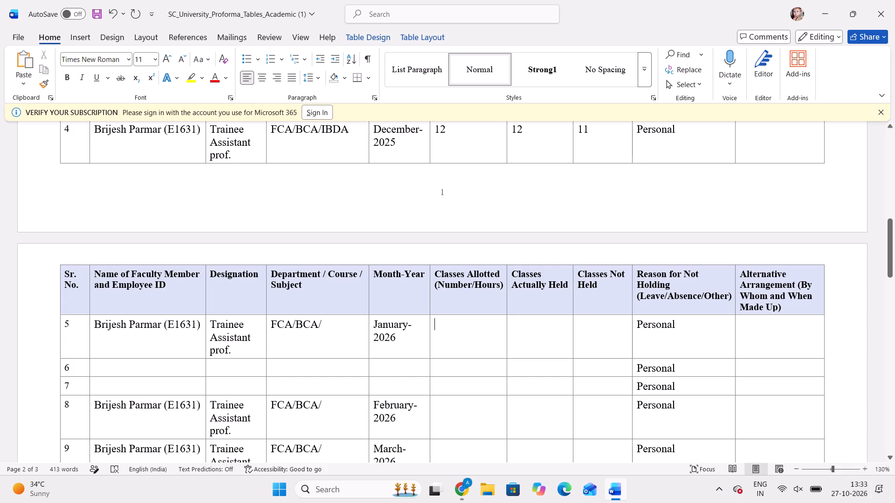
key(ctrl+s)
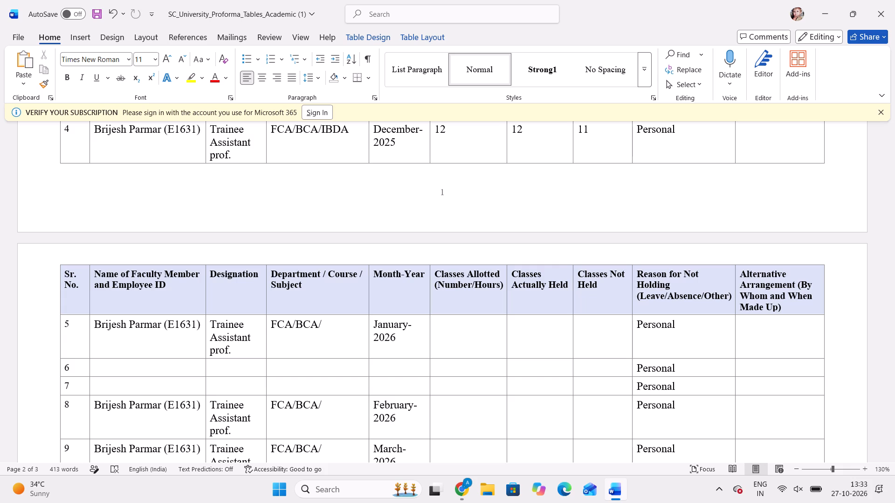
Set the department, course and subject of the January-2026 row to FCA/MCA/Python Programming.
scroll(475, 336, down, 1)
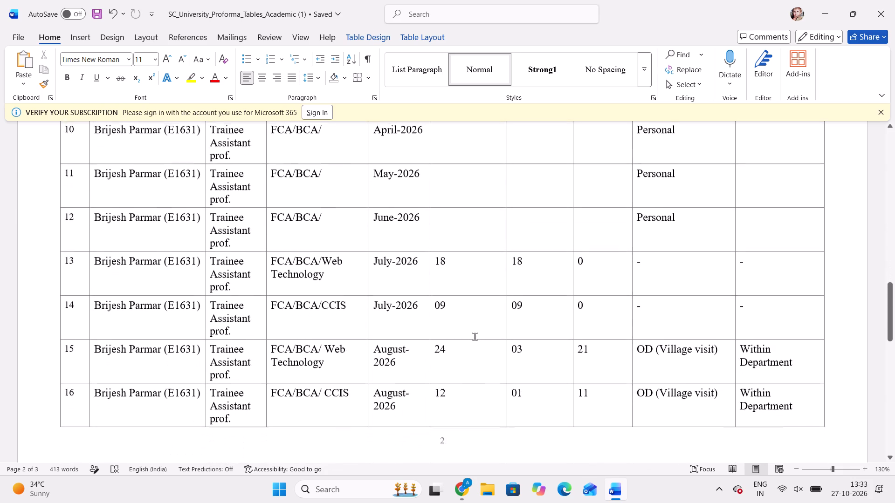
scroll(475, 336, down, 1)
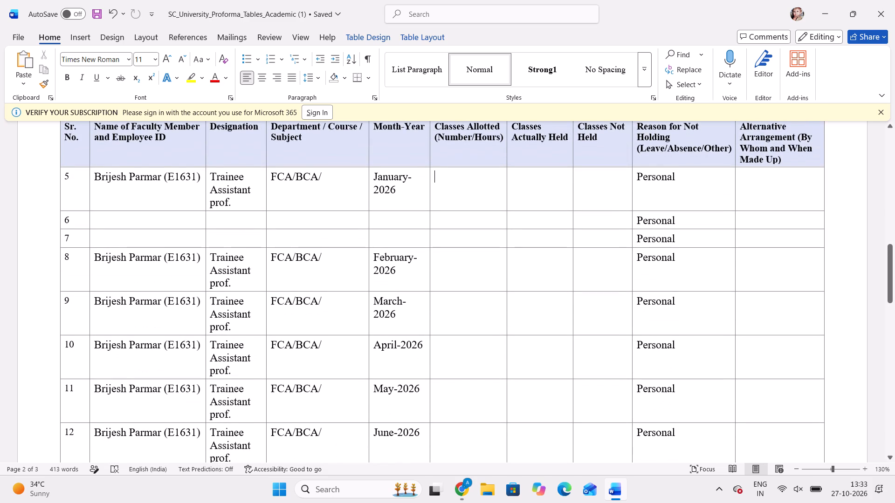
scroll(475, 336, down, 1)
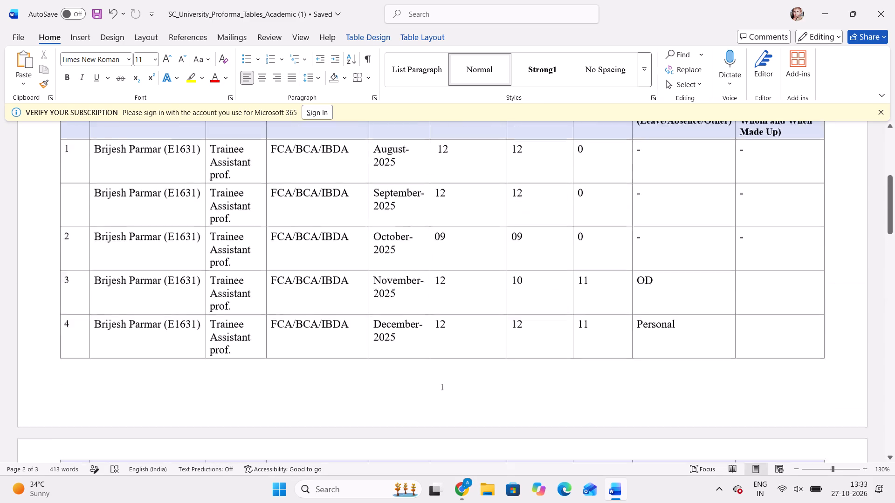
scroll(475, 336, down, 1)
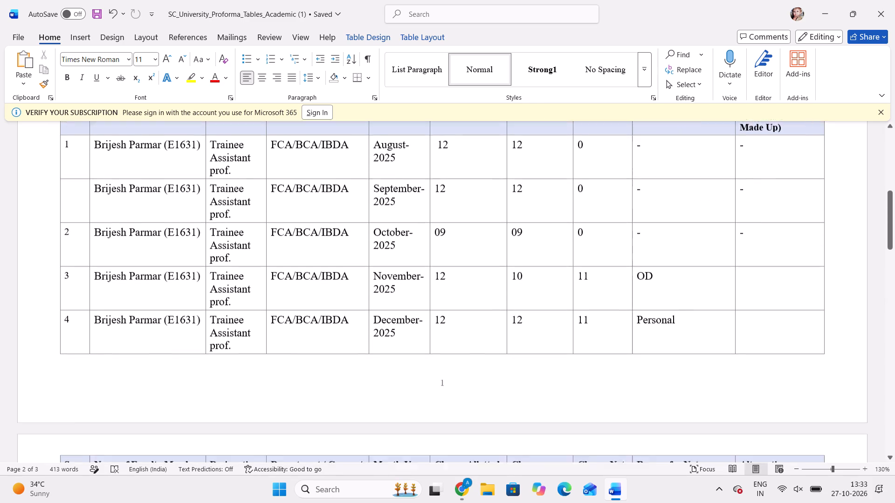
scroll(475, 336, down, 1)
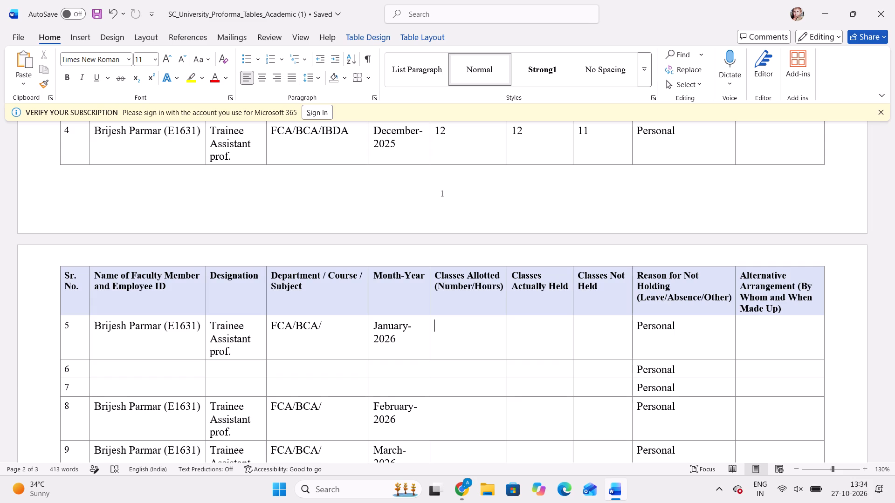
click(319, 329)
key(BackSpace)
key(BackSpace)
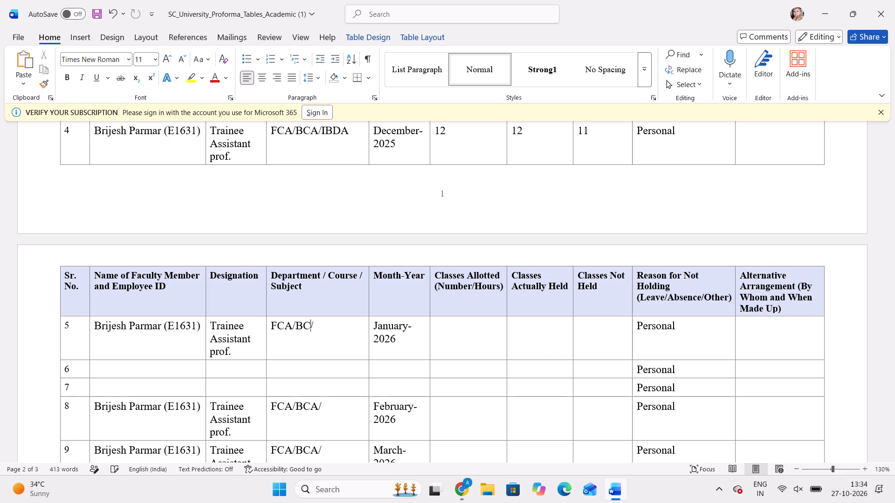
key(BackSpace)
text(mca)
key(BackSpace)
key(BackSpace)
key(BackSpace)
text(MCA)
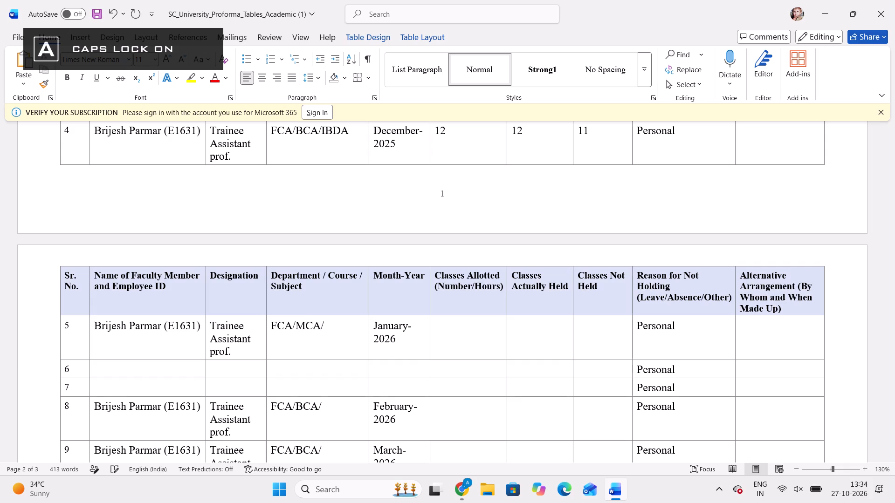
click(335, 327)
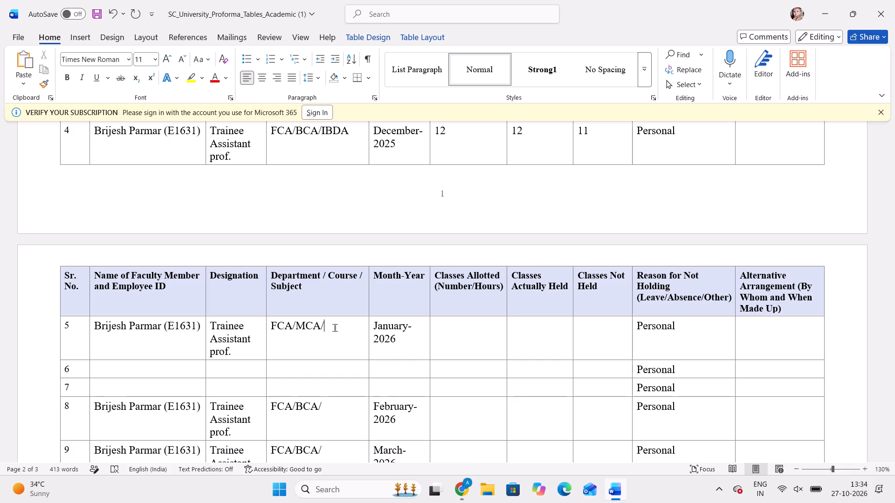
key(p)
text(ython)
key(space)
text(Program)
text(ming)
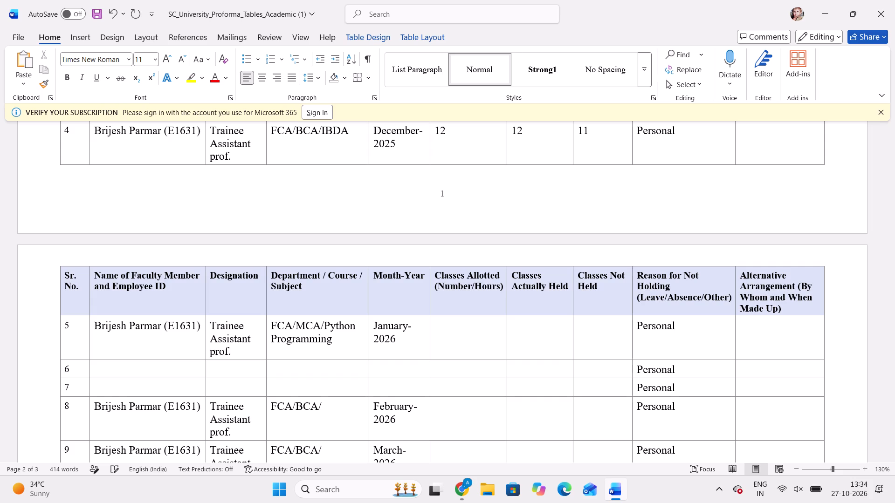
key(space)
Add the subjects SE-2 for February-2026, MIS for March-2026 and DBMS for April-2026 after FCA/BCA/, and save the document.
click(331, 405)
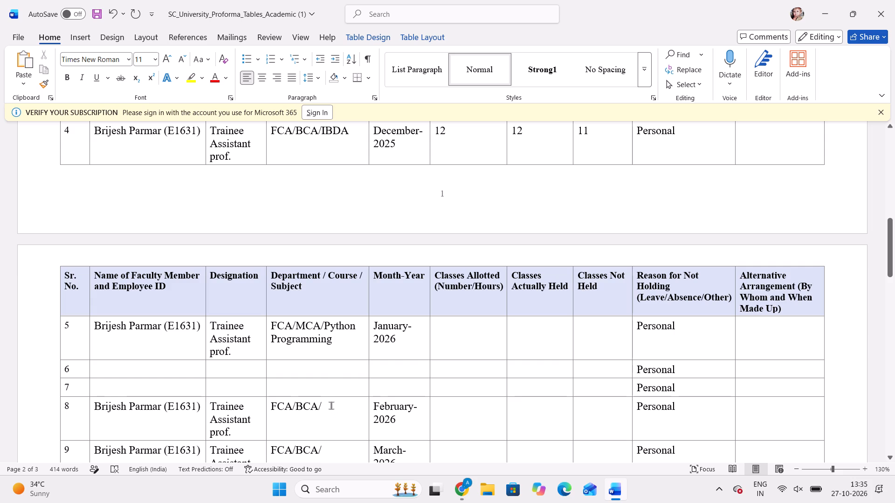
text(se)
key(BackSpace)
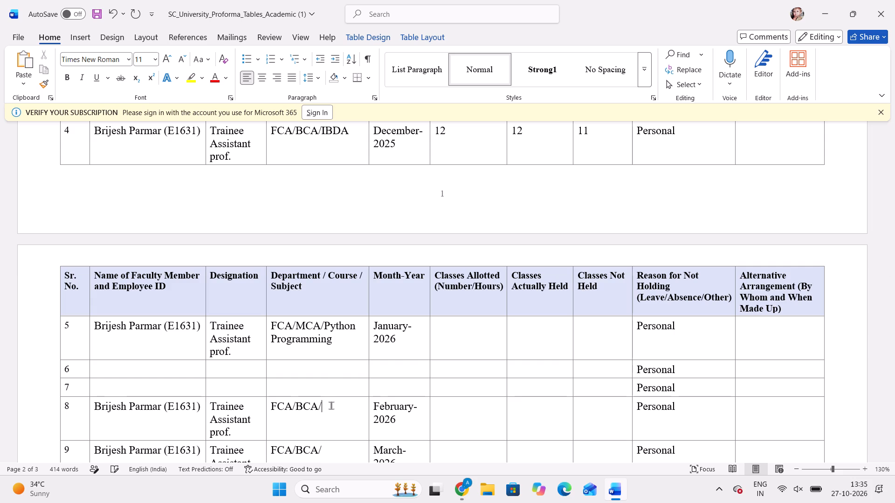
text(SE-2)
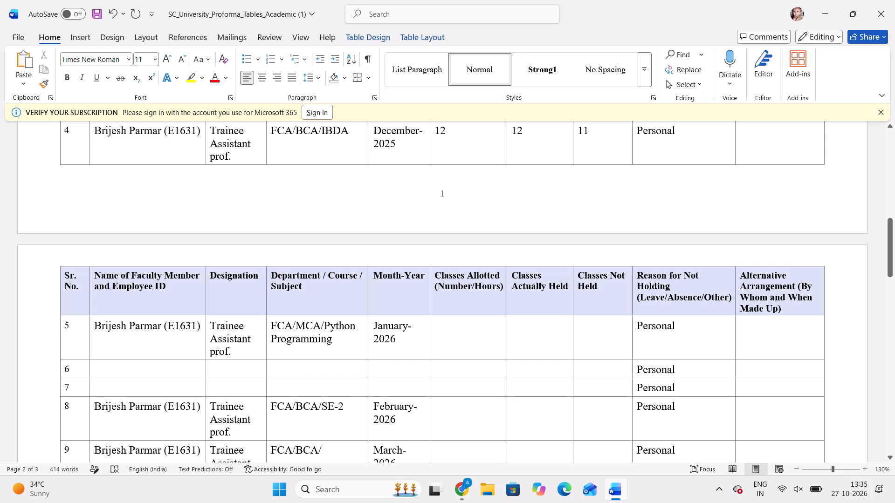
scroll(339, 371, down, 1)
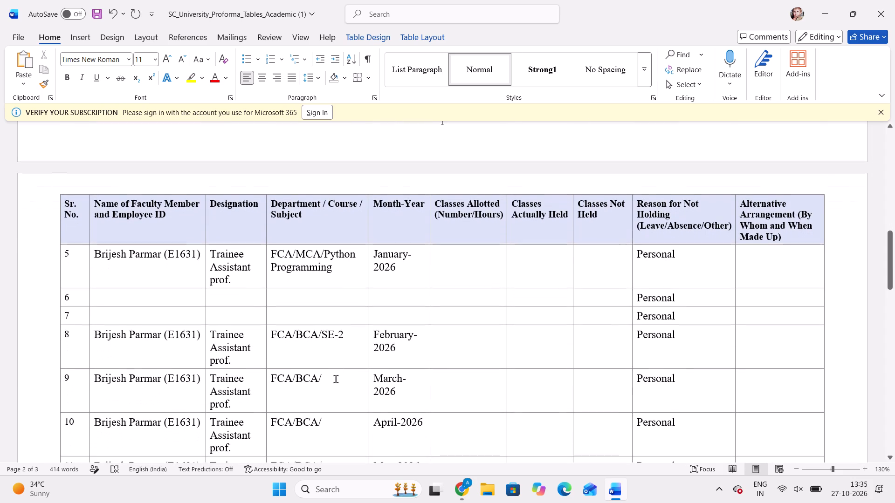
click(336, 380)
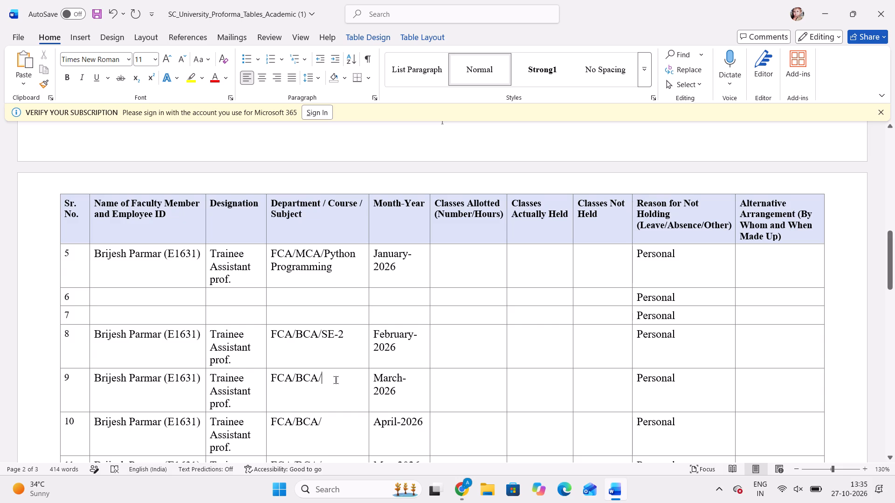
text(MIS)
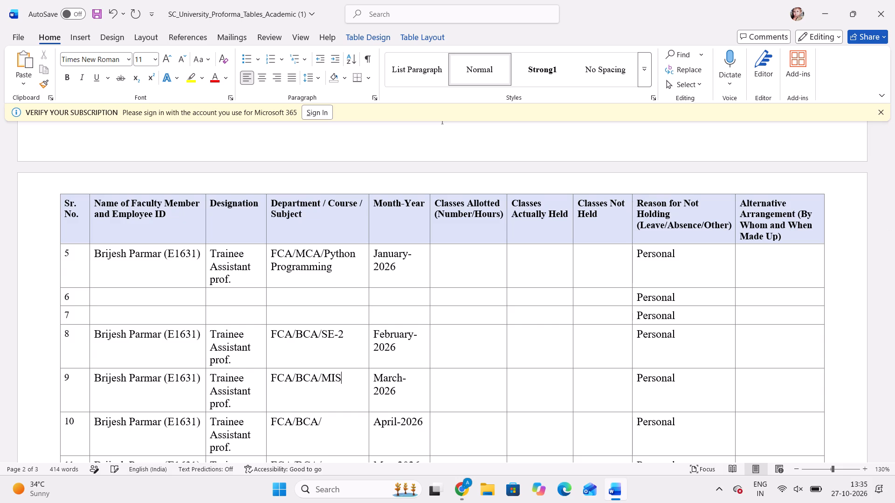
click(343, 425)
text(DBMS)
key(ctrl+s)
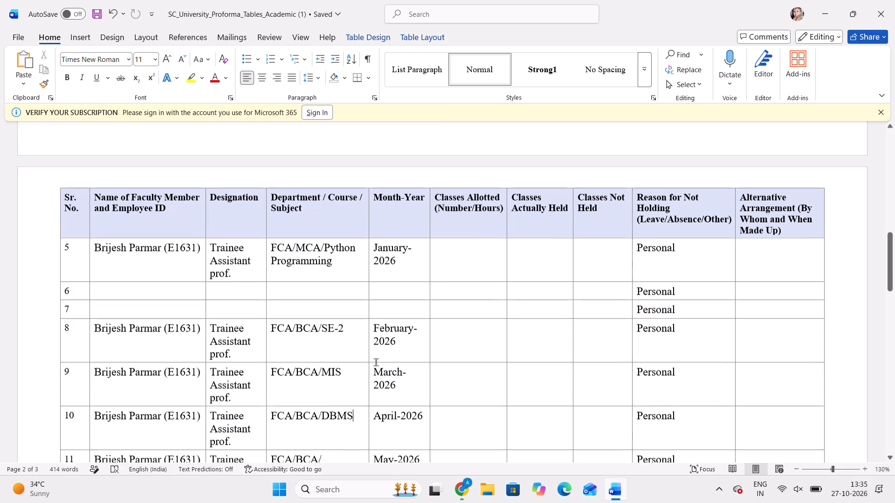
Copy the alternative arrangement Within Department from row 15 into the November-2025 and December-2025 rows, and save the document.
scroll(376, 362, up, 1)
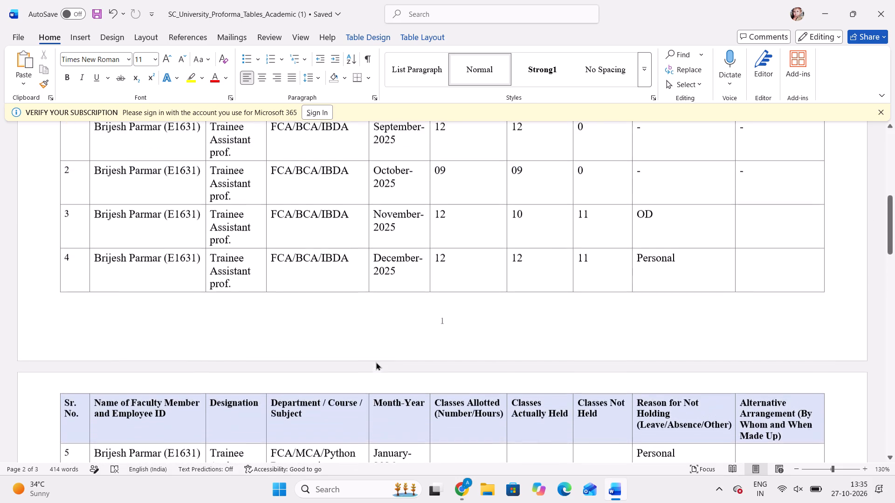
scroll(376, 362, up, 1)
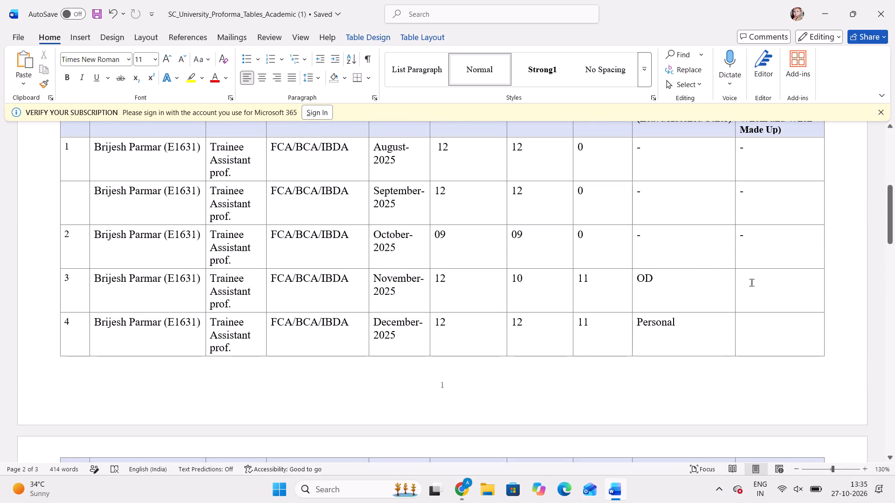
scroll(762, 285, down, 2)
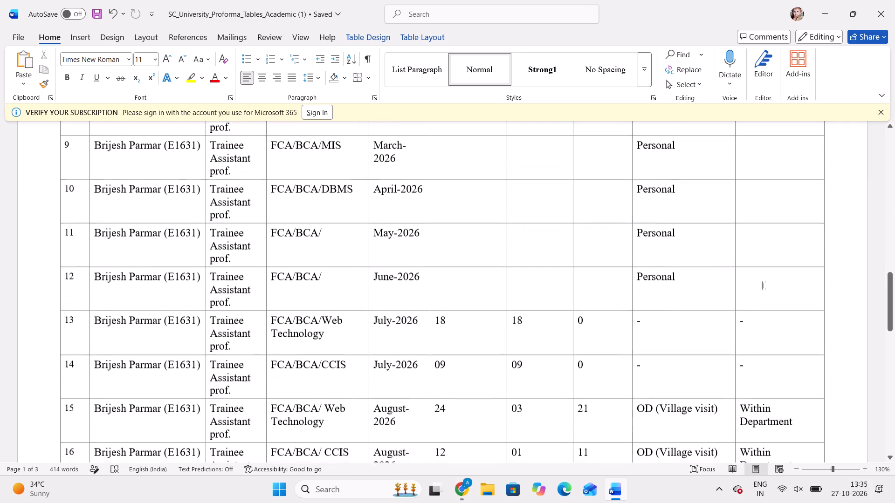
drag(799, 424, 749, 404)
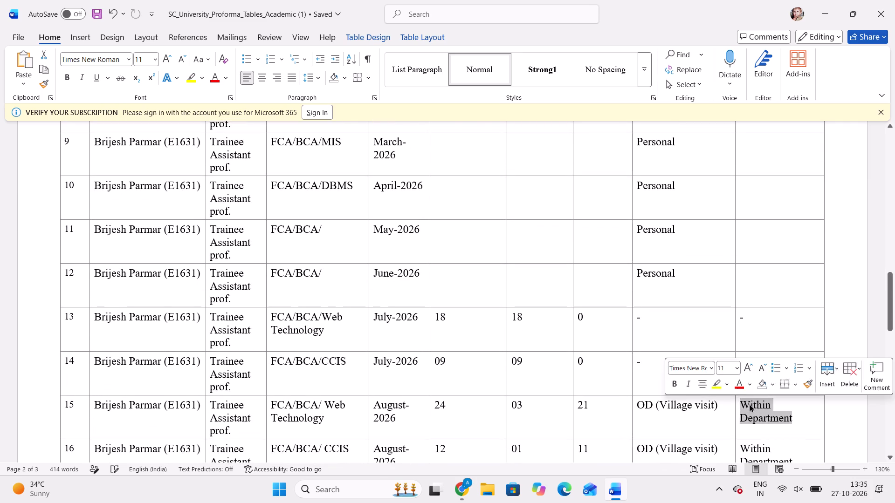
key(ctrl+c)
scroll(748, 309, up, 1)
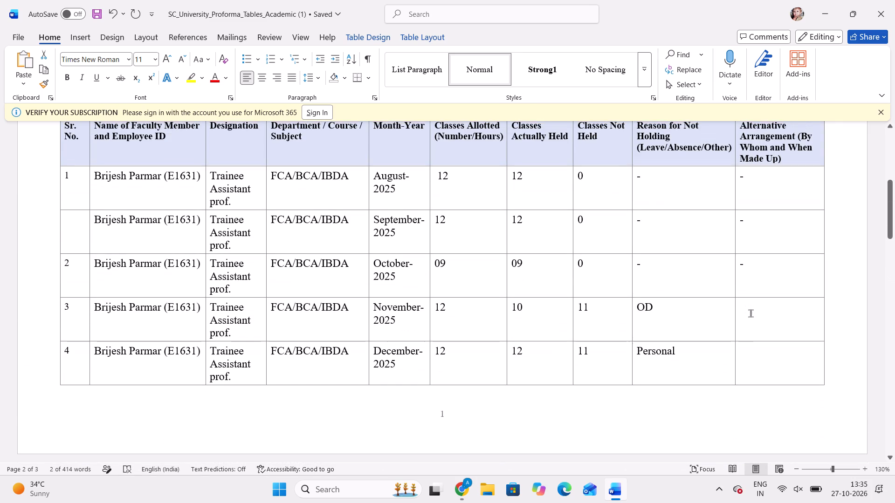
drag(750, 313, 761, 352)
key(ctrl+v)
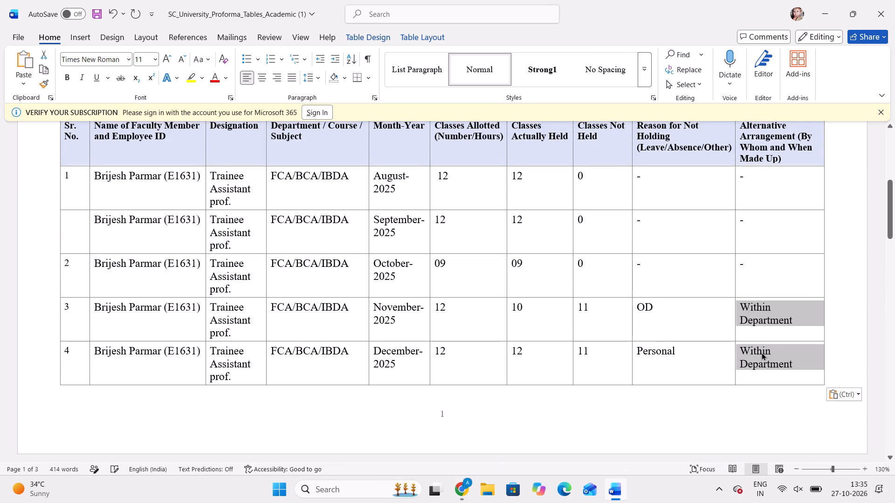
key(ctrl+s)
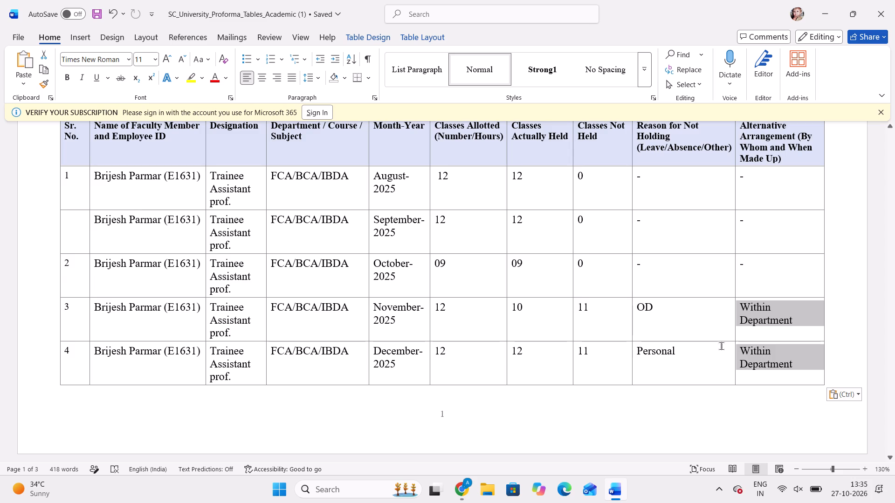
Save the document again and begin the Classes Allotted entry in the January-2026 row.
click(660, 335)
scroll(660, 335, down, 1)
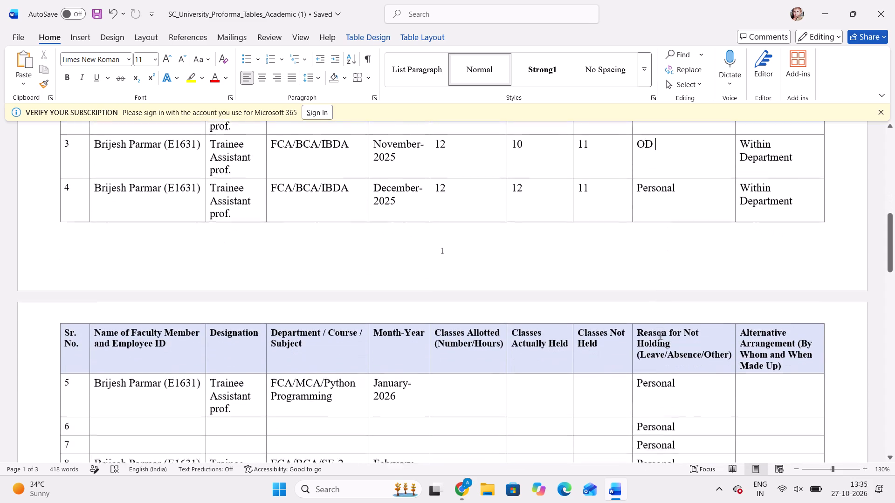
scroll(660, 335, down, 1)
key(ctrl+s)
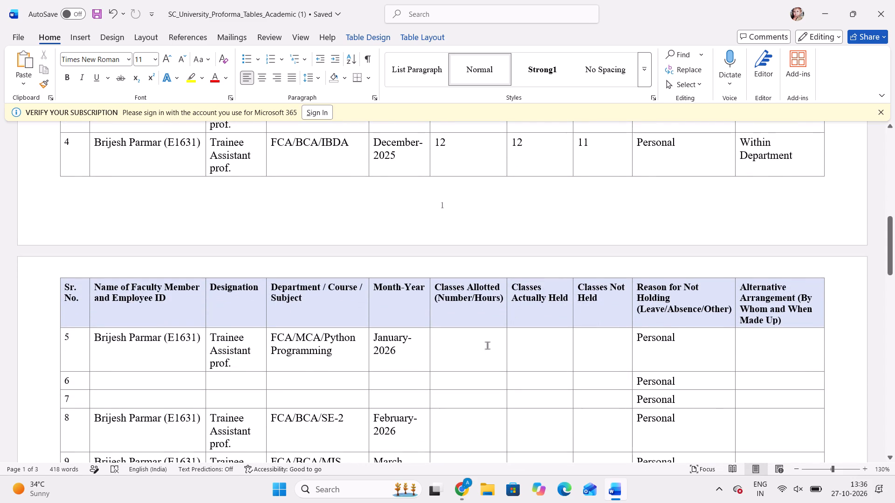
click(474, 348)
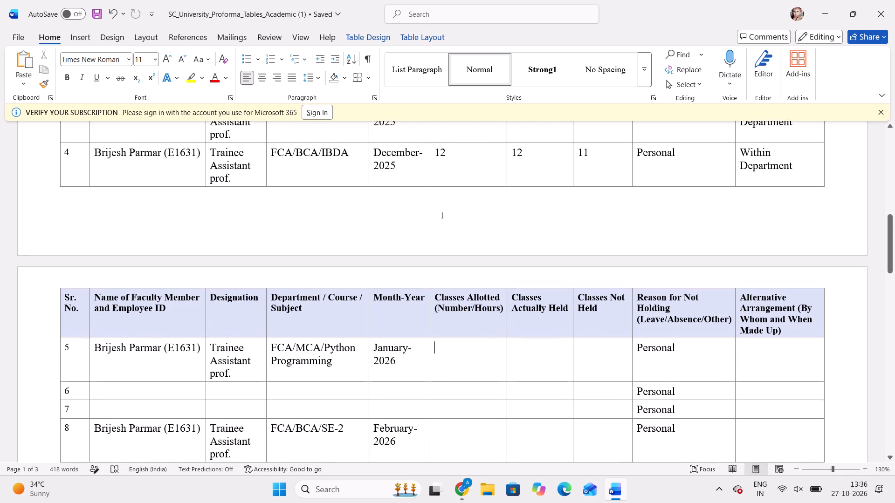
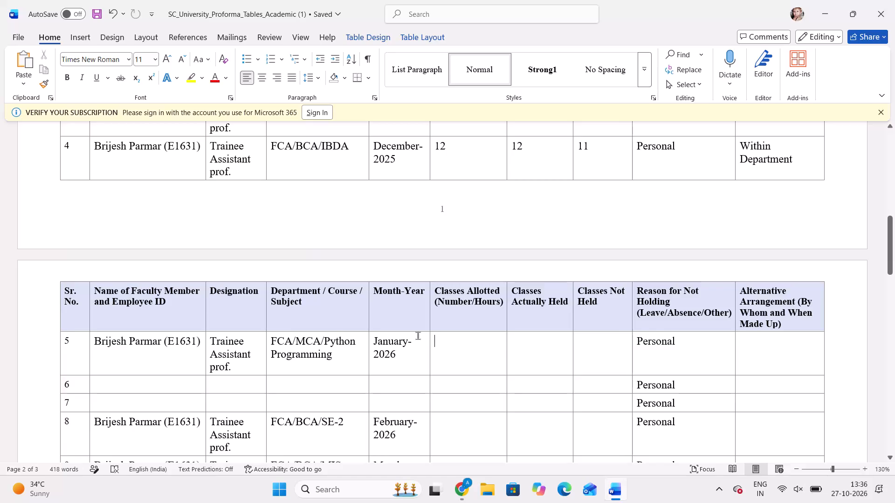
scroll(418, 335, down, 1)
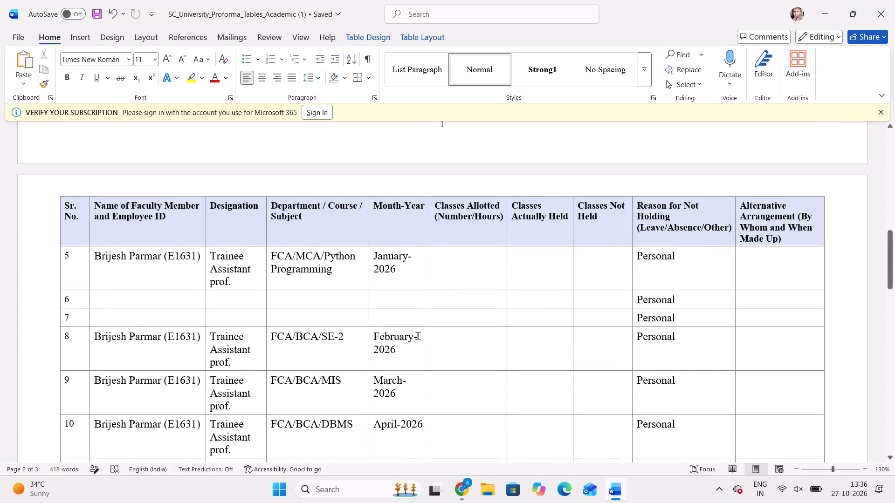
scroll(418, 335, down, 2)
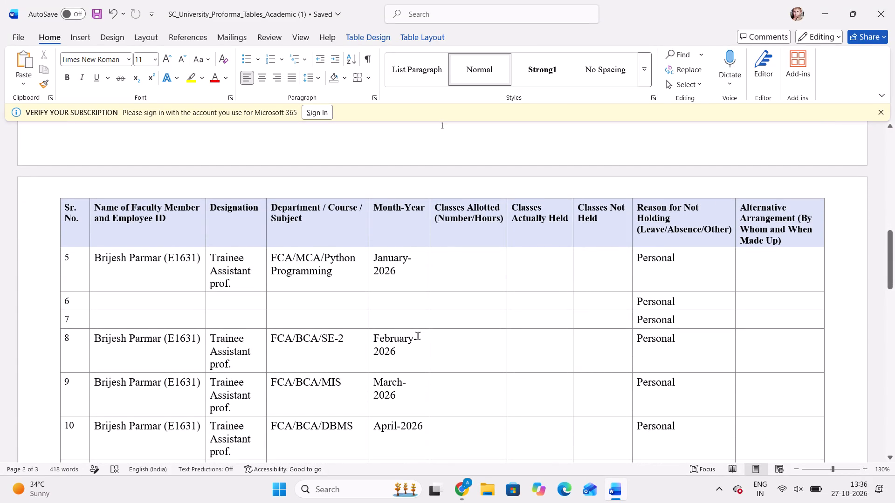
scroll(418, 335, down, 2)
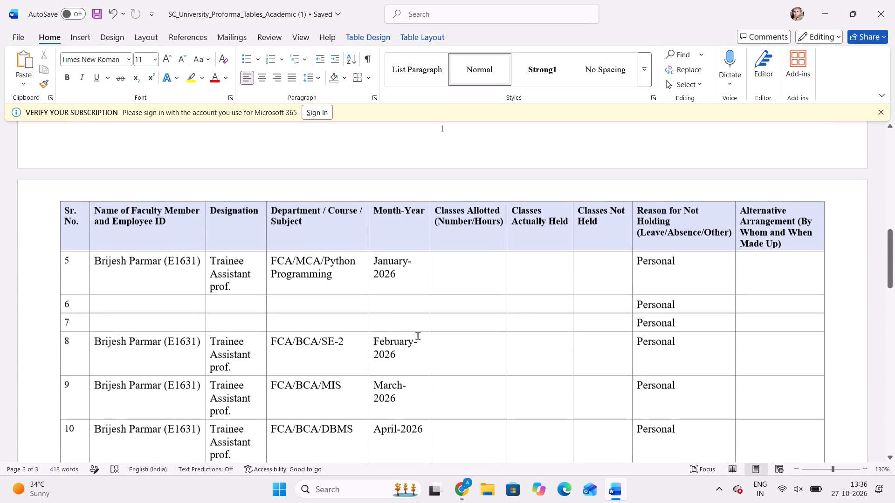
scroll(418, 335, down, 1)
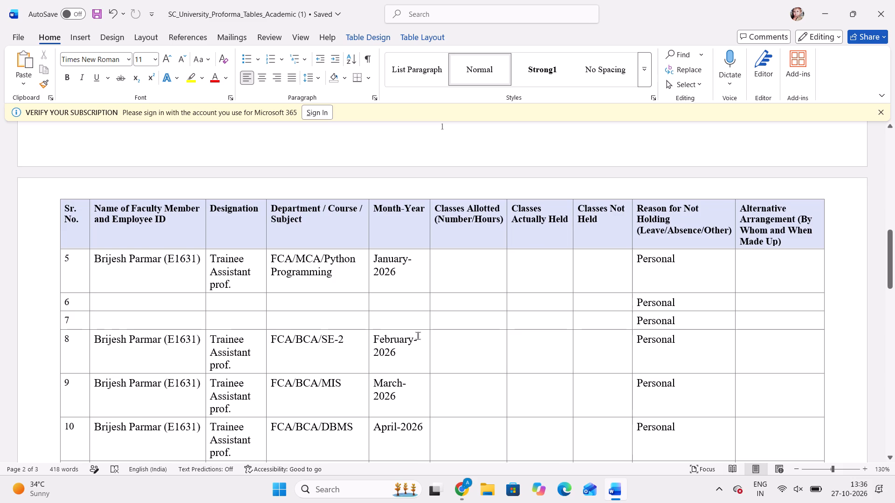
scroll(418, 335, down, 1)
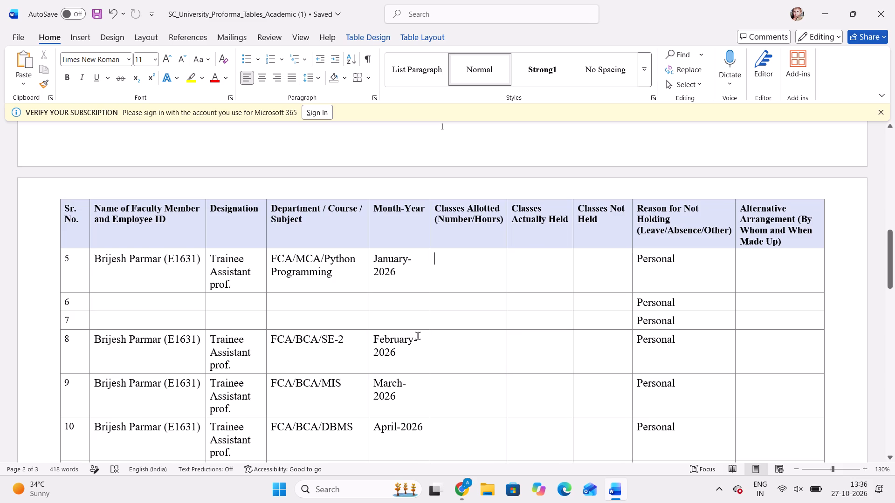
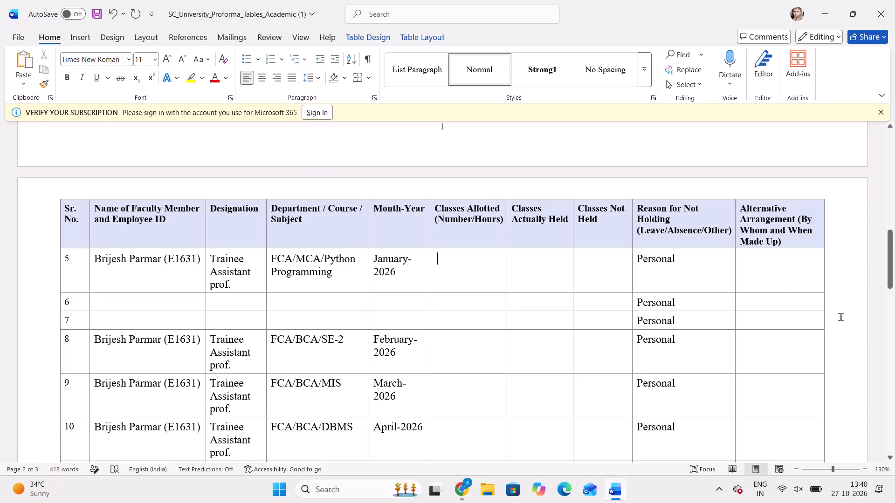
Insert a blank table row directly below row 7.
click(836, 320)
key(Return)
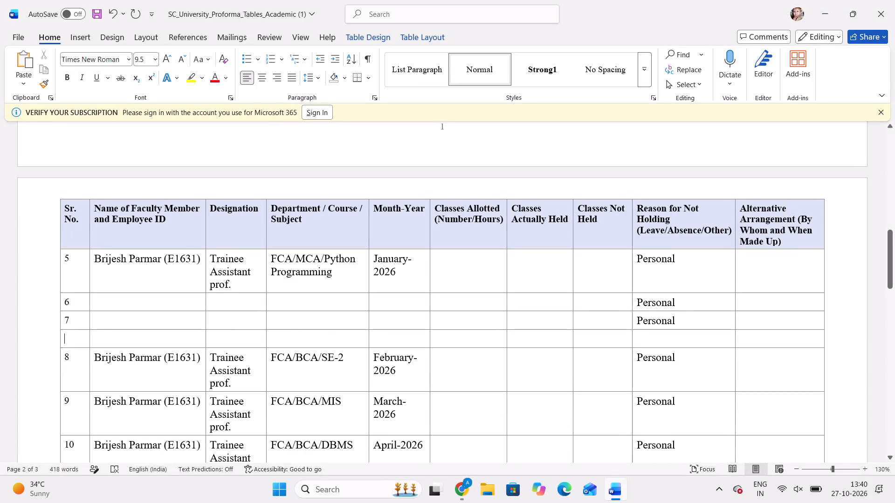
Copy January-2026 from row 5 into the Month-Year cells of rows 6, 7 and the unnumbered row below.
scroll(384, 272, up, 1)
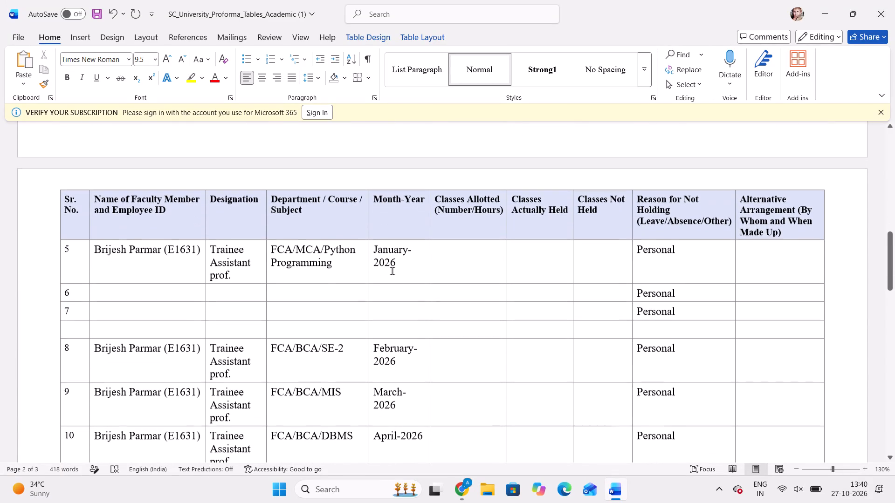
drag(403, 263, 375, 253)
key(ctrl+c)
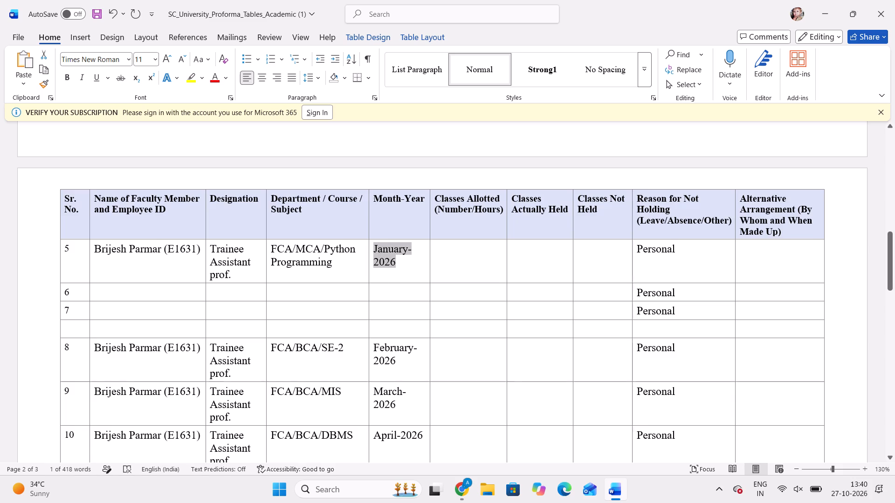
drag(384, 286, 395, 326)
key(ctrl+v)
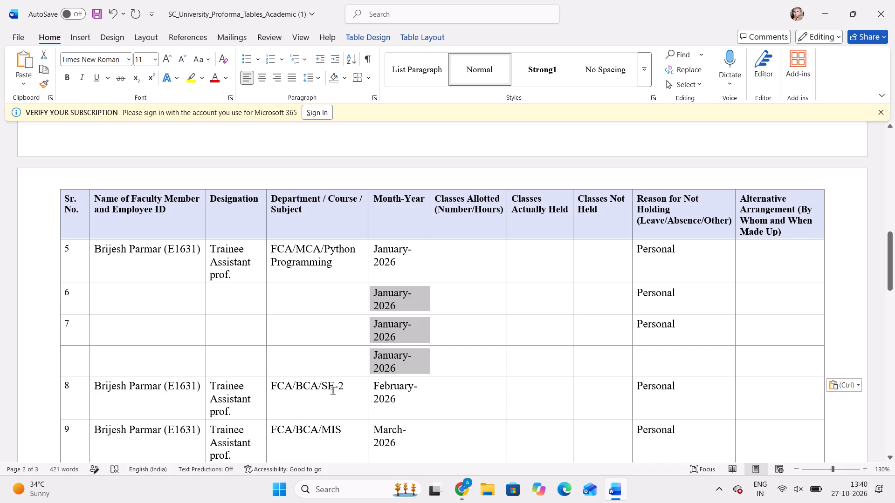
Copy the faculty name, designation and FCA/BCA/SE-2 subject from row 8 into row 6.
drag(362, 394, 161, 406)
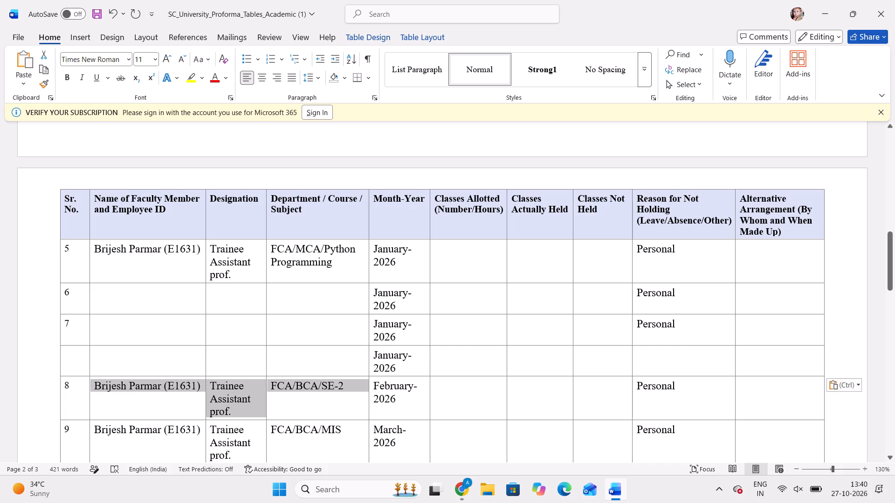
key(ctrl+c)
click(162, 298)
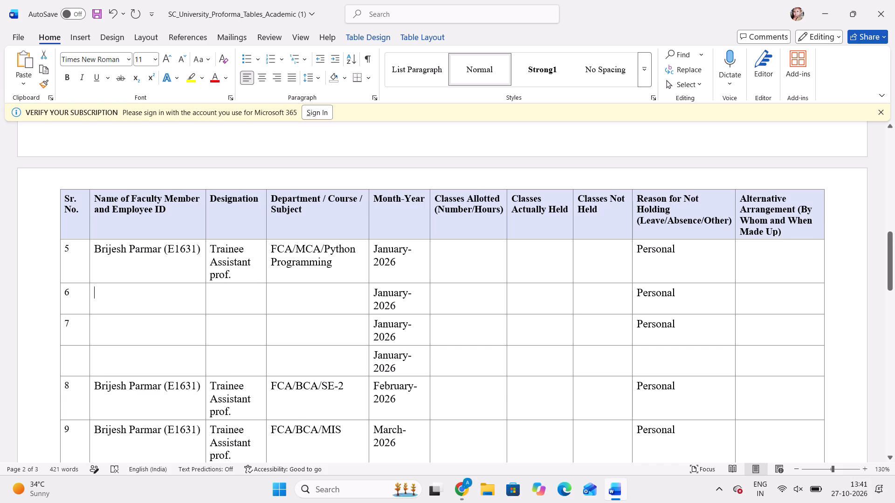
key(ctrl+v)
Copy the faculty name, designation and FCA/BCA/MIS subject from row 9 into row 7.
scroll(268, 307, down, 1)
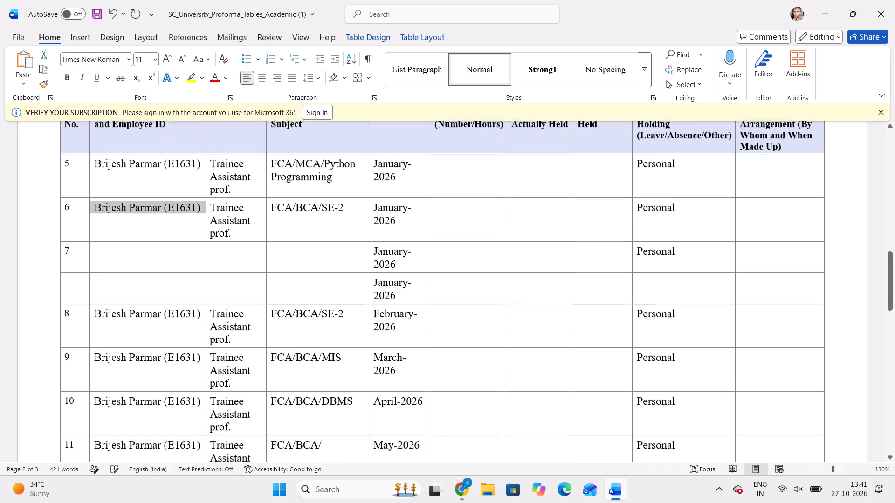
scroll(268, 307, down, 1)
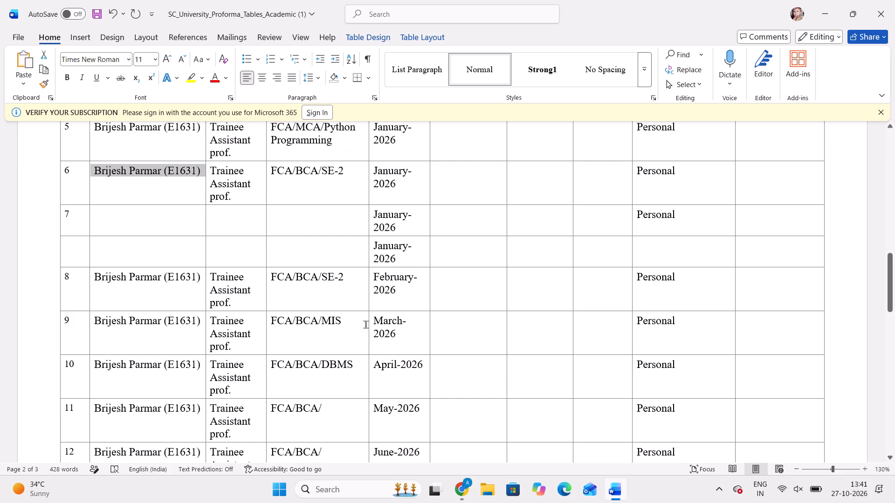
drag(352, 326, 162, 334)
key(ctrl+c)
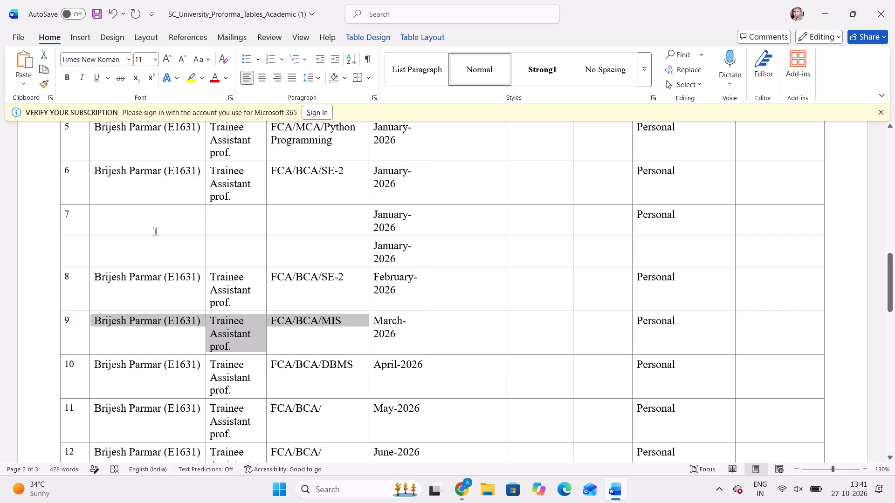
click(154, 217)
key(ctrl+v)
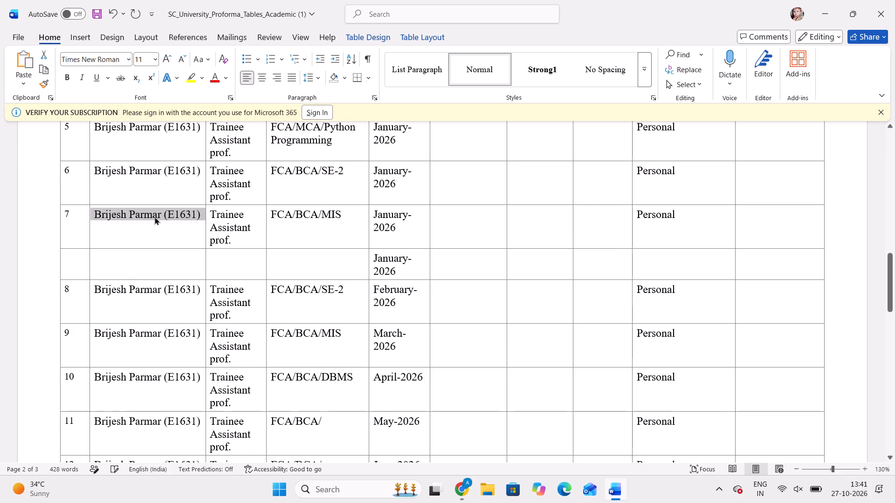
Copy the faculty name, designation and FCA/BCA/DBMS subject from row 10 into the unnumbered row below row 7.
drag(358, 388, 355, 389)
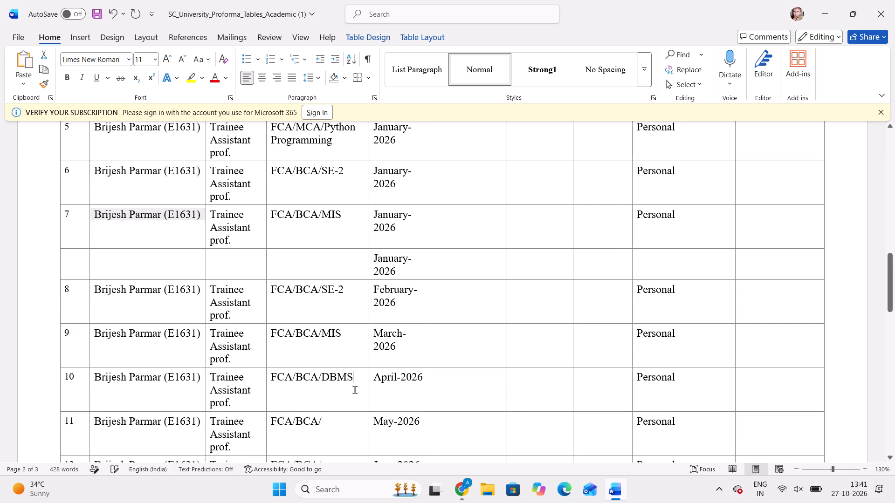
drag(355, 389, 155, 394)
key(ctrl+c)
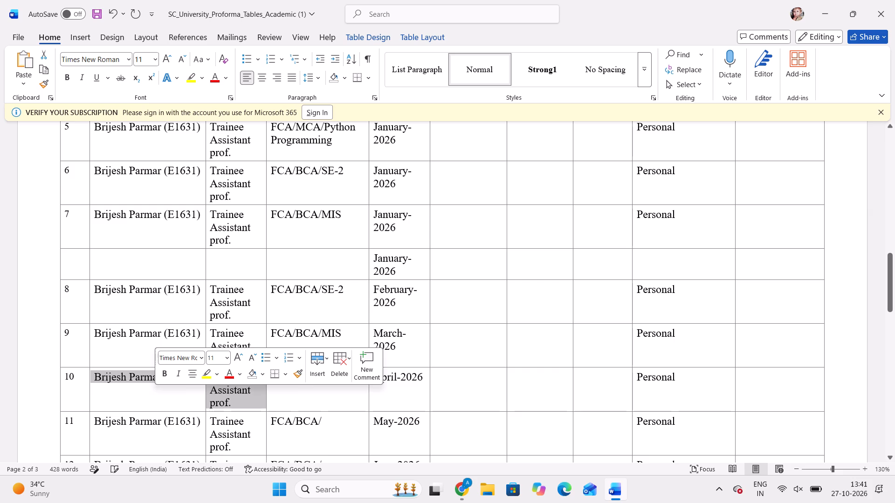
click(154, 270)
key(ctrl+v)
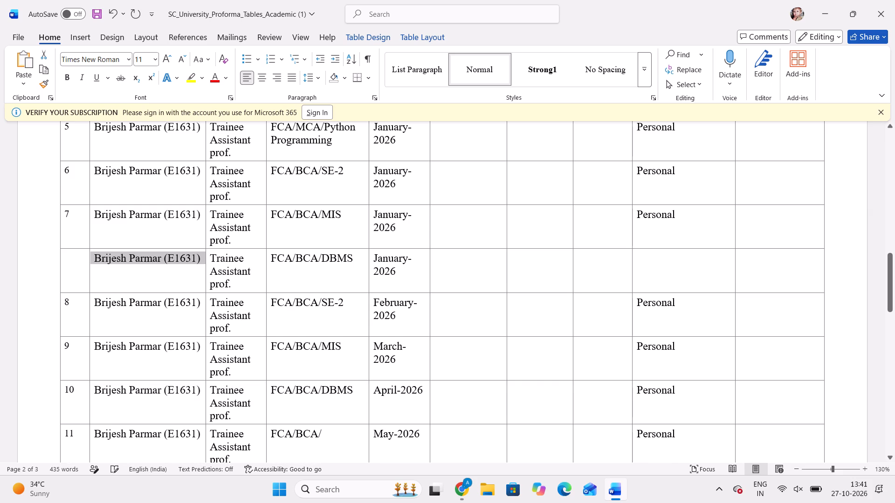
click(205, 278)
click(223, 275)
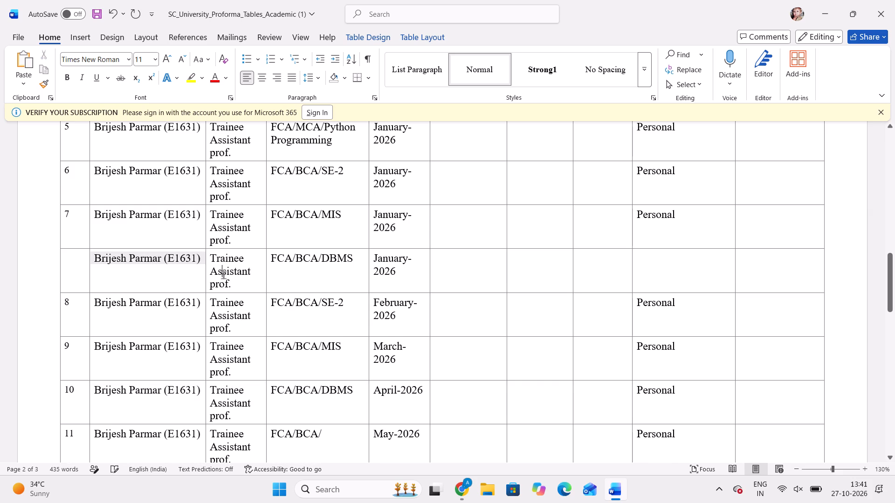
Enter the Classes Allotted for the January-2026 rows: 08 for Python Programming, 16 for SE-2, 16 for MIS and 08 for DBMS.
scroll(297, 269, up, 1)
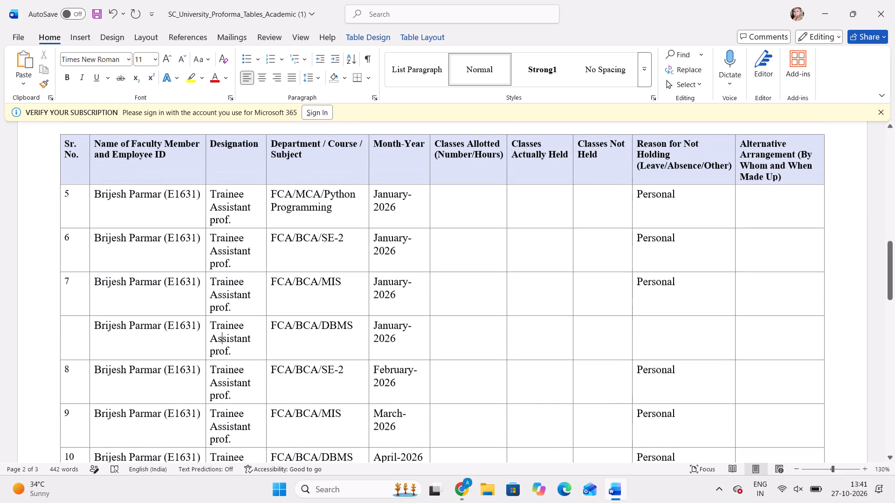
scroll(297, 269, up, 1)
click(472, 190)
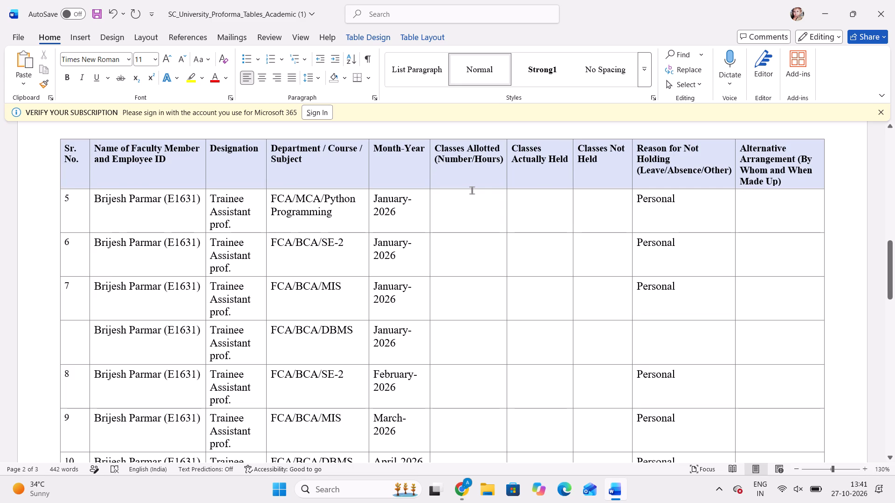
text(08)
key(Down)
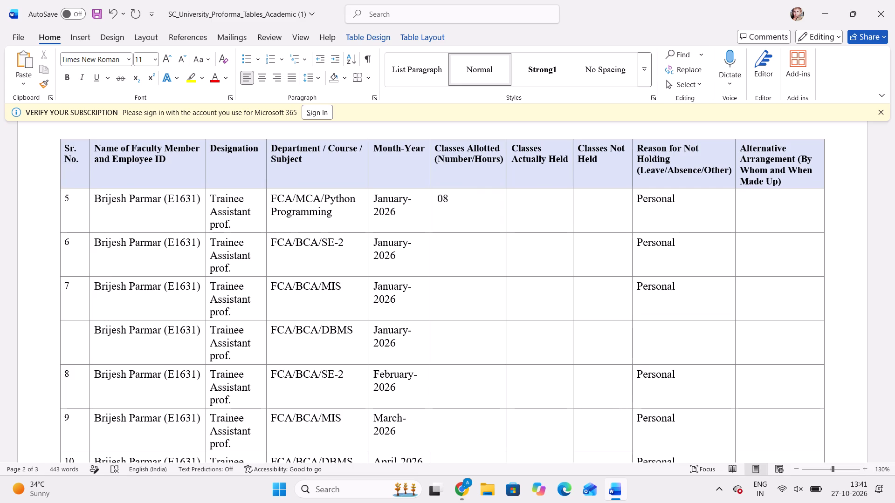
text(16)
key(Down)
text(16)
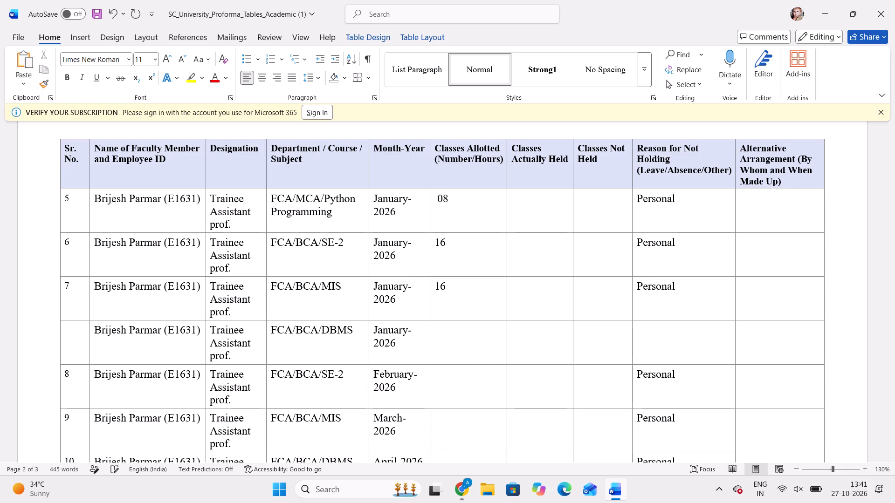
key(Down)
text(08)
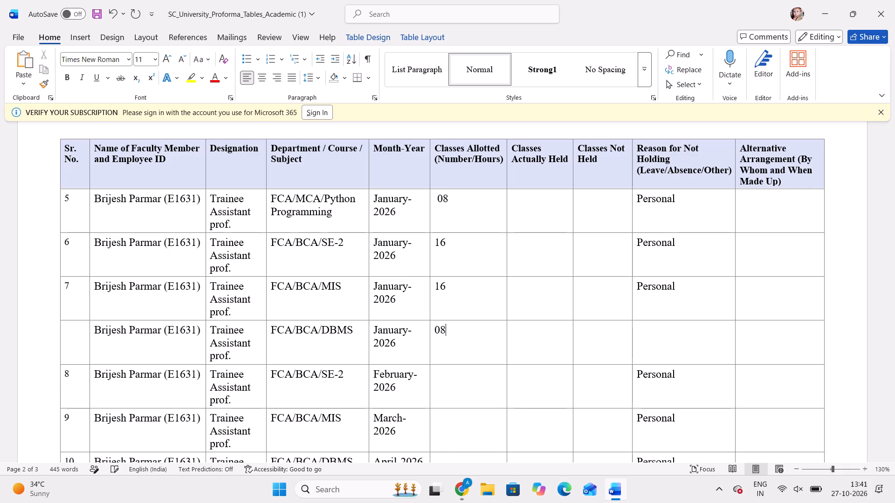
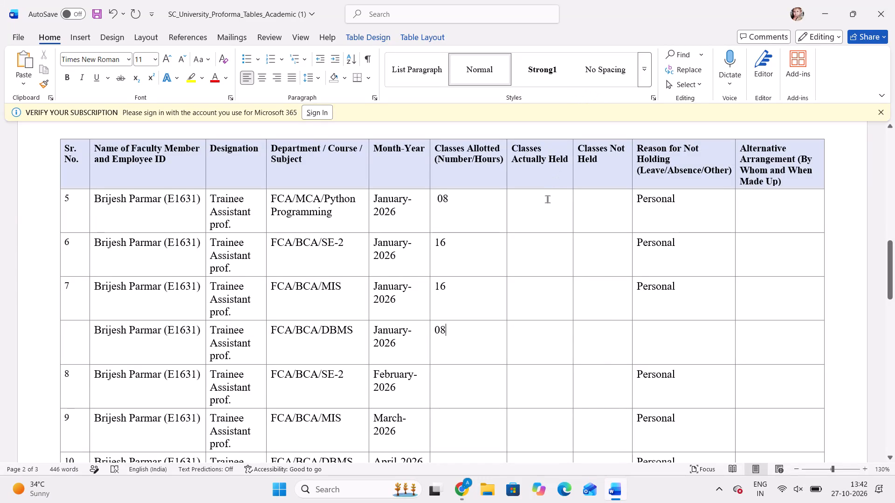
Enter the Classes Actually Held for the January-2026 rows: 08 for Python Programming, 15 for SE-2, 15 for MIS and 08 for DBMS.
click(547, 199)
text(08)
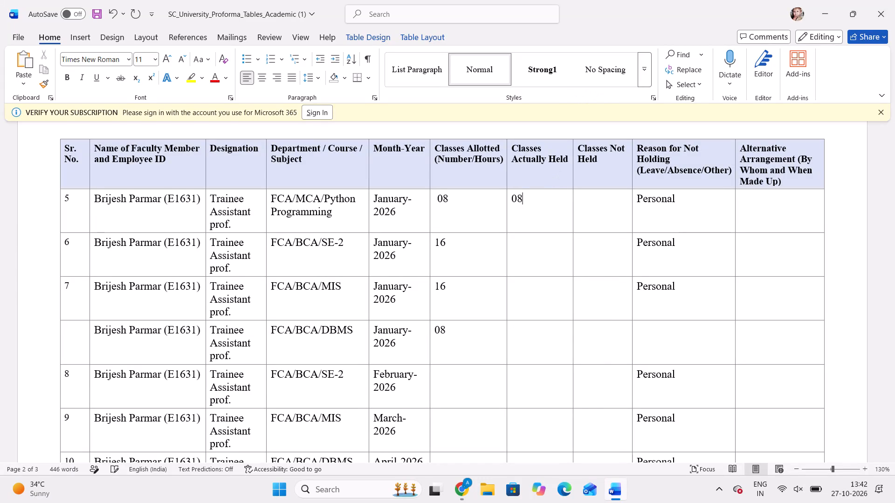
key(Down)
text(15)
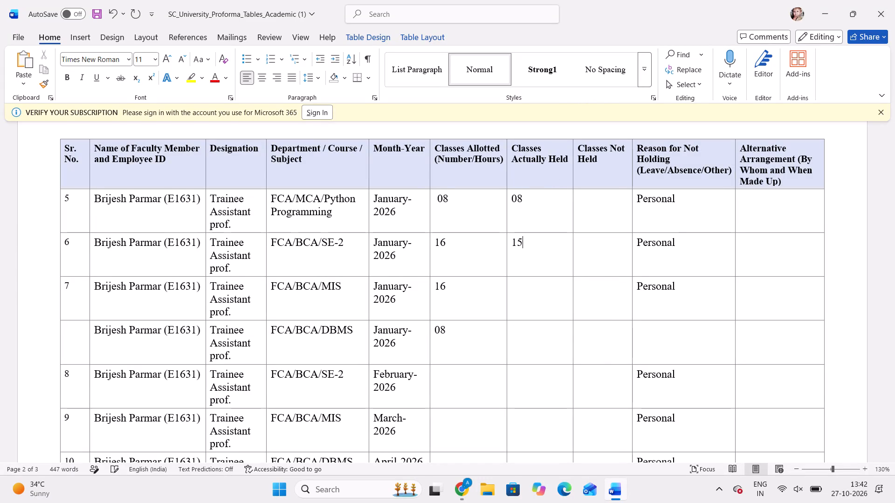
key(Down)
text(15)
key(Down)
text(08)
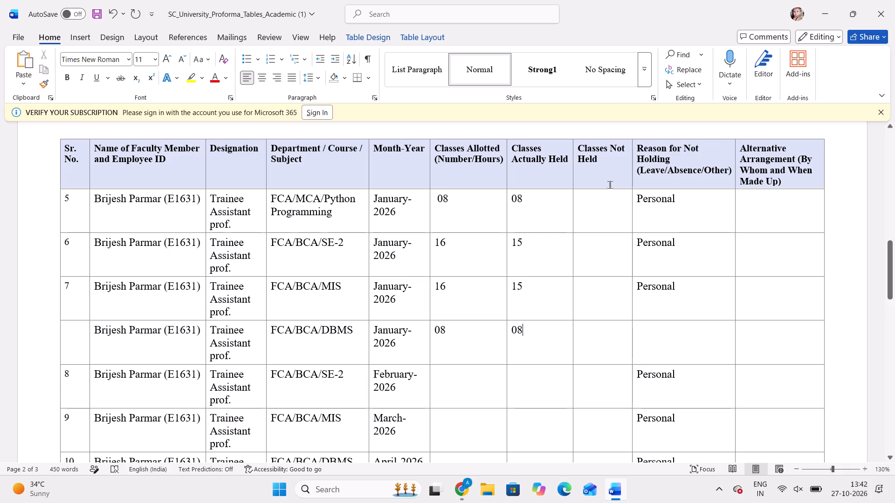
Enter the Classes Not Held for the January-2026 rows: 0 for Python Programming, 01 for SE-2, 01 for MIS and 0 for DBMS.
click(599, 200)
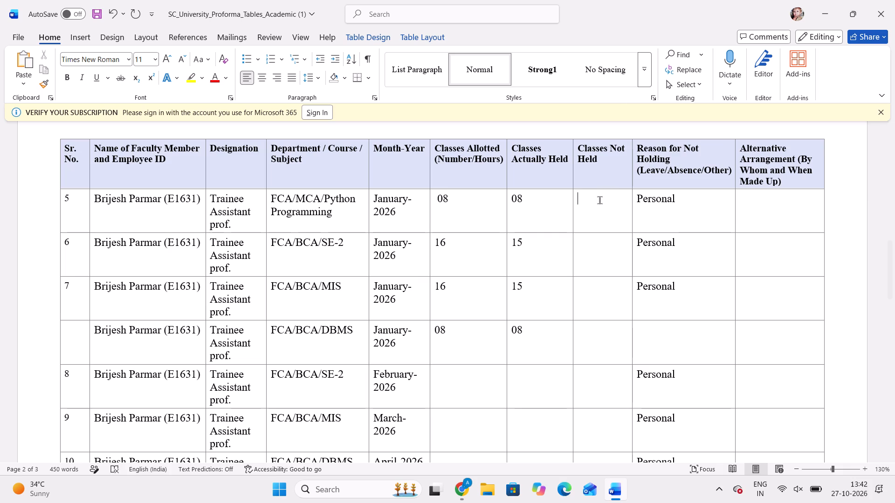
key(minus)
key(BackSpace)
key(0)
key(Down)
text(01)
key(Down)
text(01)
key(Down)
key(0)
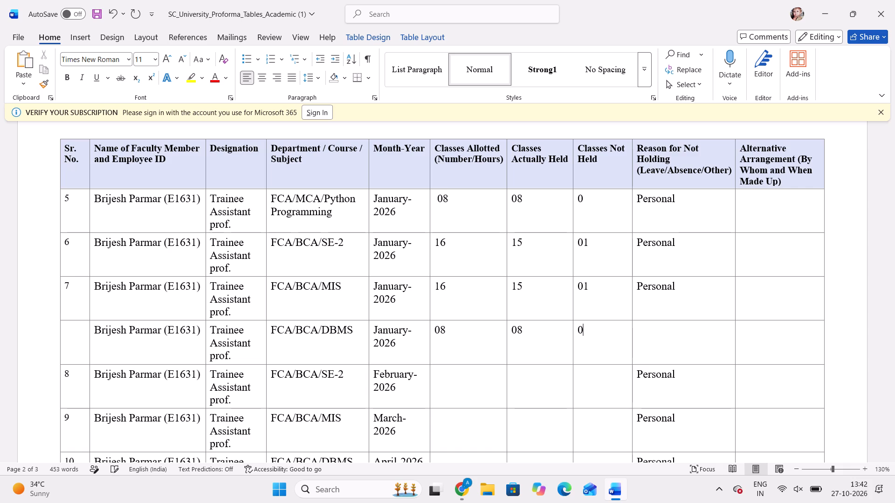
Copy the reason Personal from row 7 into the unnumbered January-2026 DBMS row below it.
drag(695, 291, 652, 291)
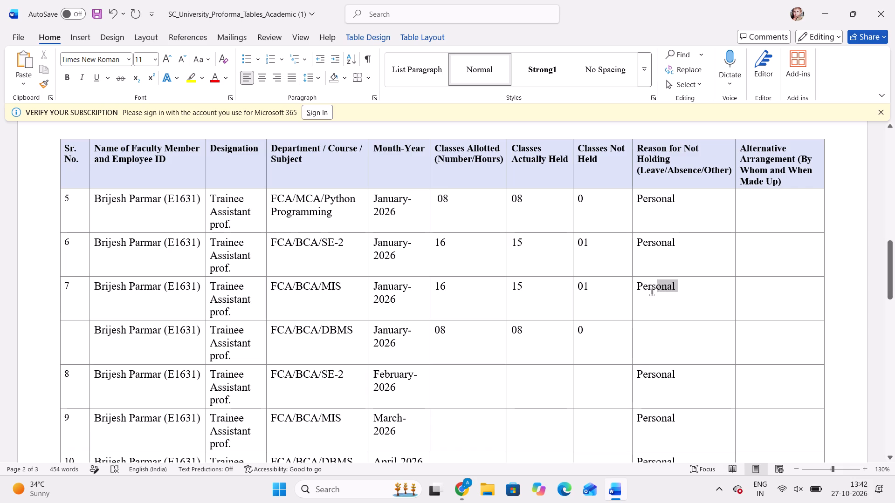
drag(652, 291, 639, 289)
key(ctrl+c)
click(644, 351)
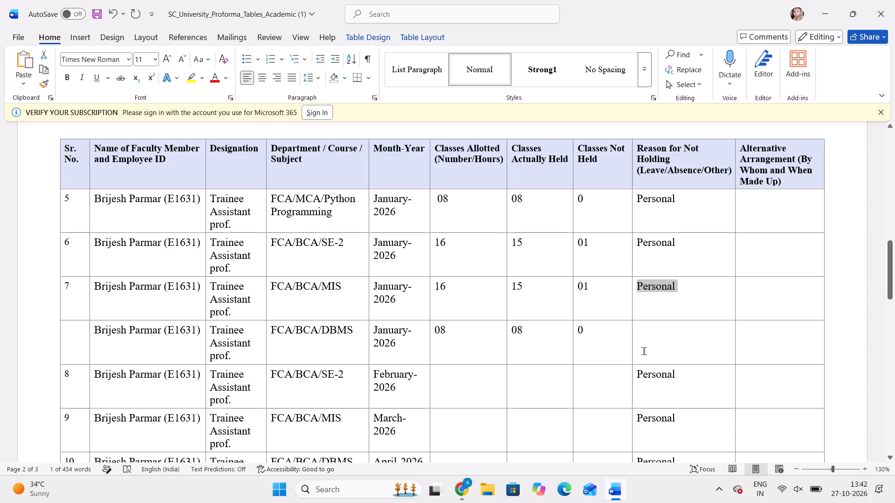
key(ctrl+v)
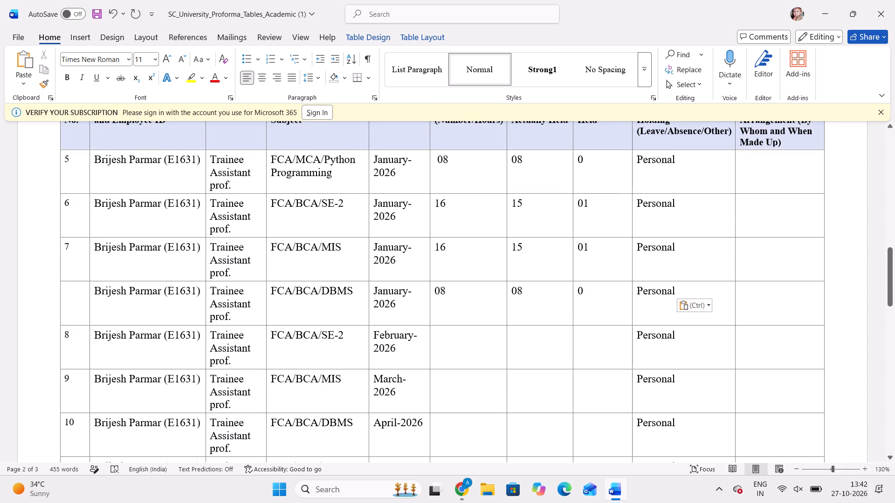
Copy the name, designation, subject and month cells of the four January-2026 rows over the same cells of rows 8 to 11.
drag(402, 307, 151, 175)
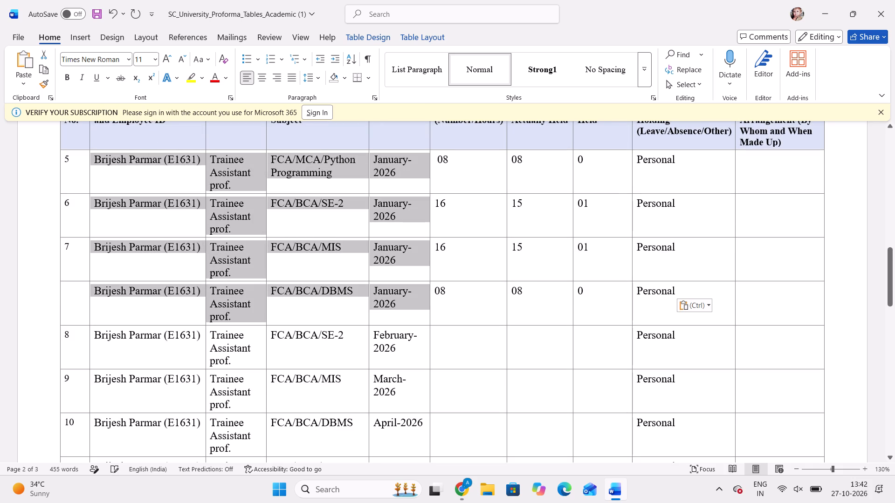
key(ctrl+c)
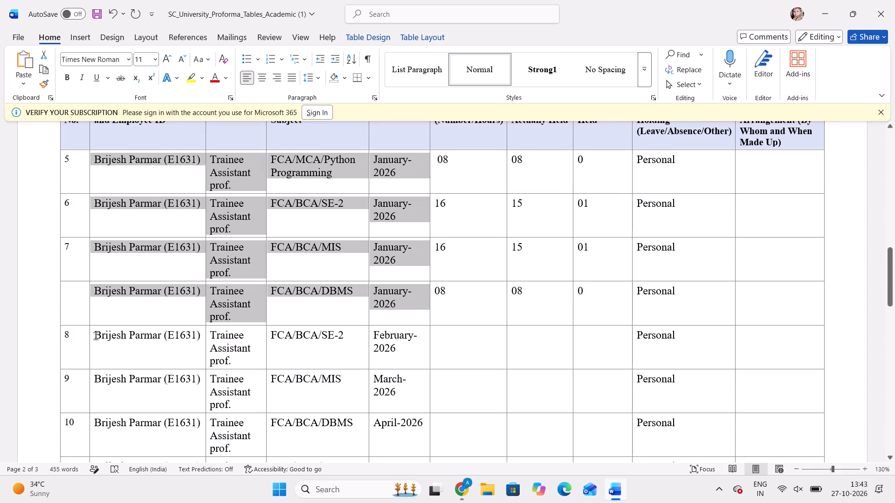
click(96, 336)
key(ctrl+v)
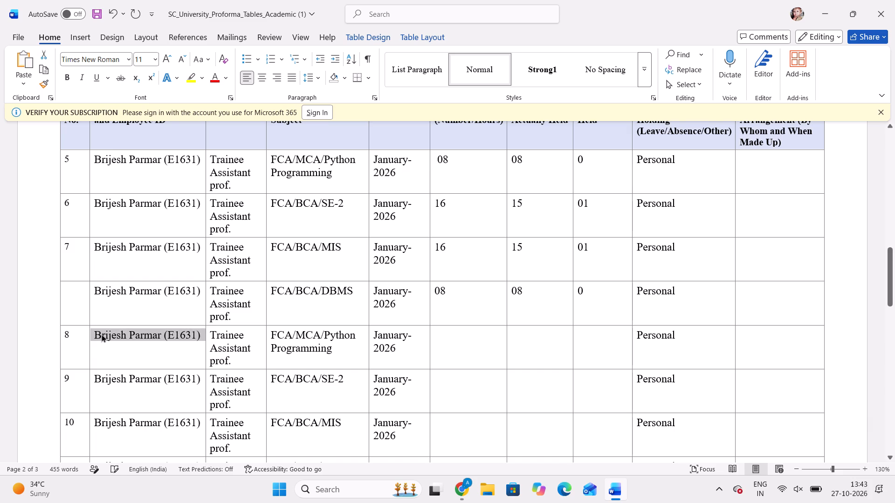
Review the Table 18 rows from August-2025 to October-2026, checking the months, subjects and class counts around the pasted rows.
scroll(263, 343, down, 1)
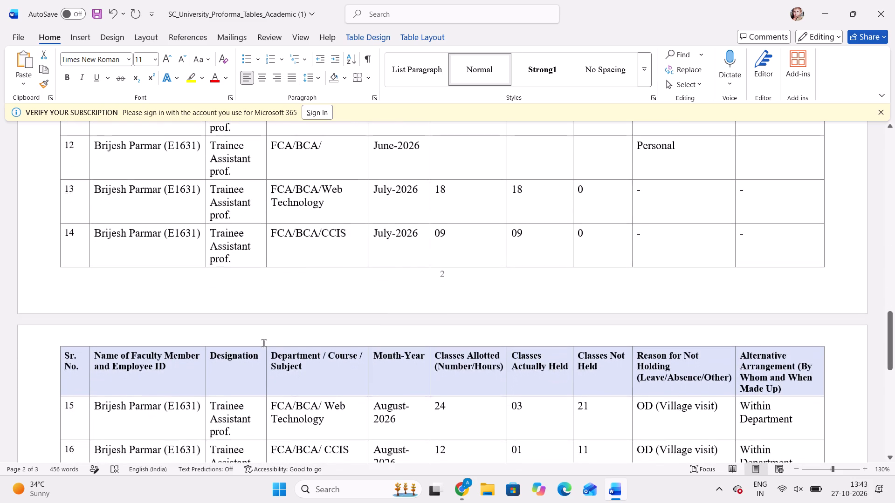
scroll(263, 343, down, 2)
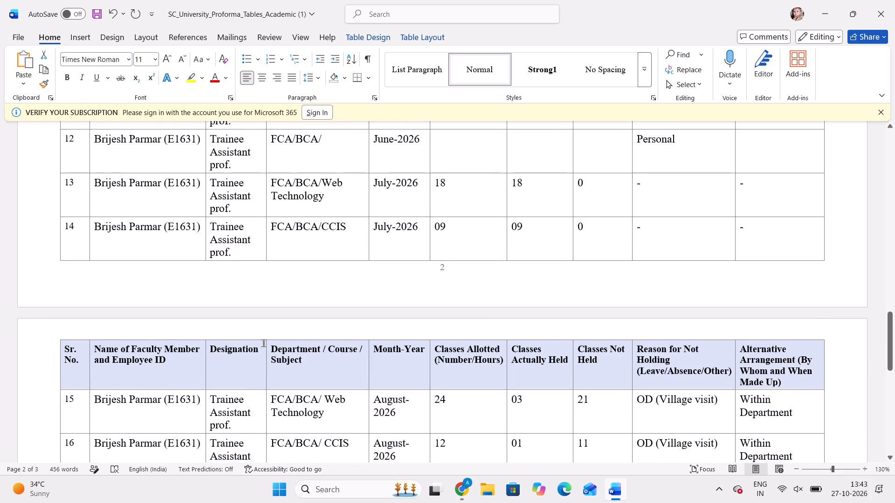
scroll(263, 343, down, 1)
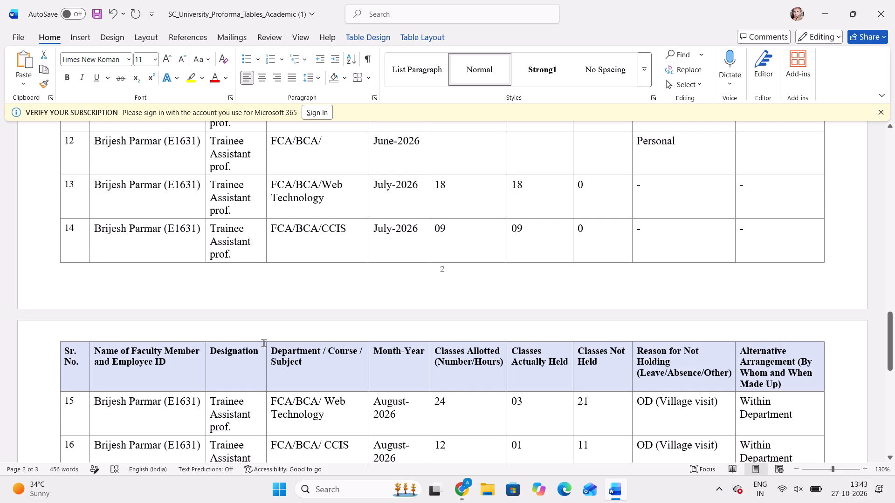
scroll(263, 343, up, 1)
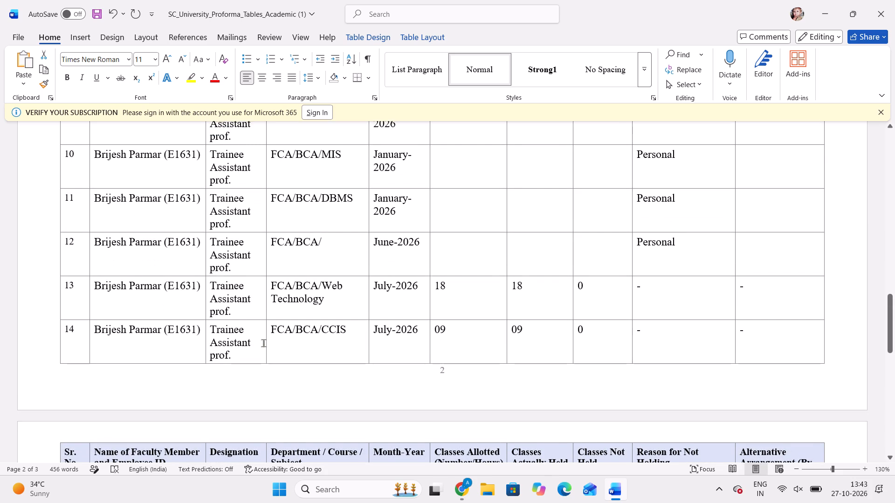
scroll(263, 343, up, 1)
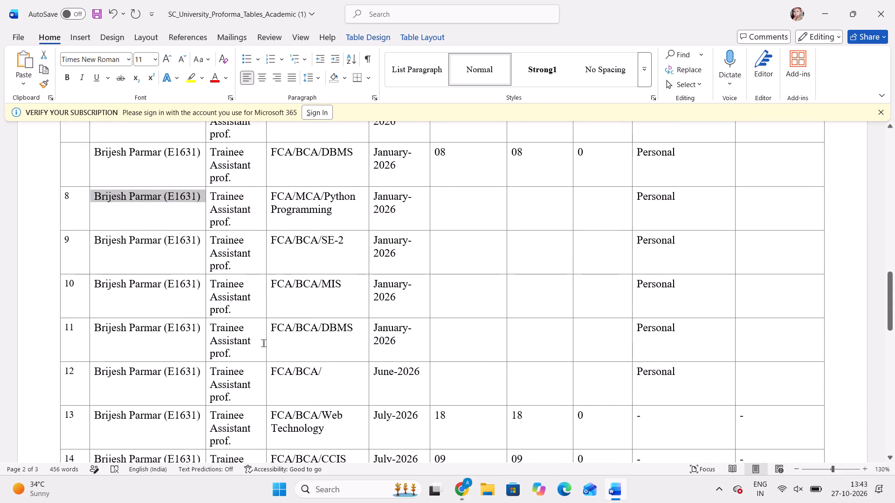
scroll(263, 343, up, 1)
scroll(397, 273, right, 1)
scroll(397, 273, up, 1)
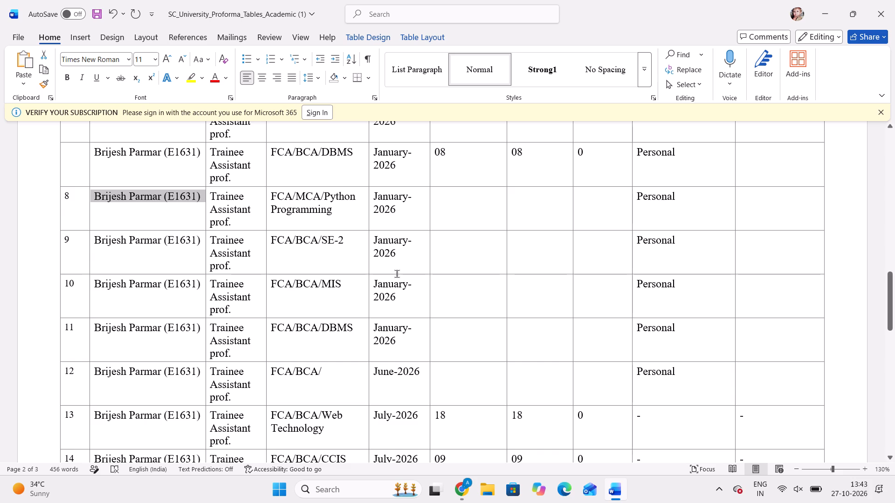
scroll(397, 273, up, 1)
scroll(419, 276, right, 1)
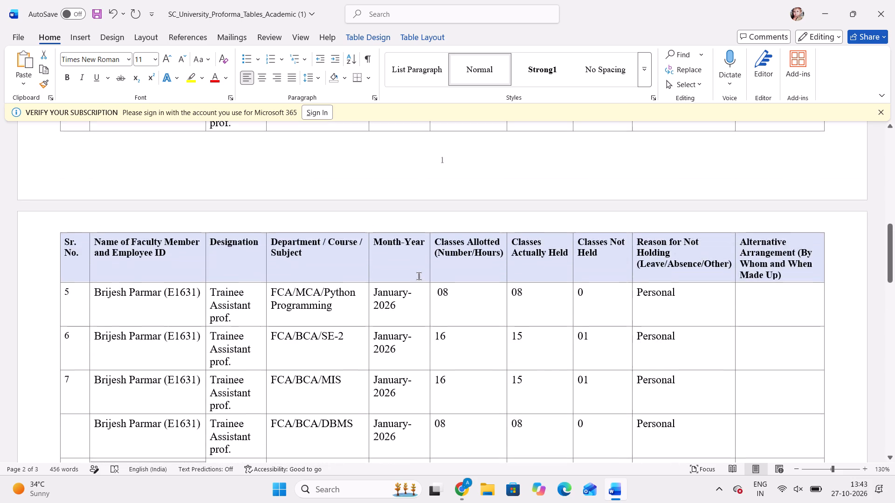
scroll(419, 276, right, 2)
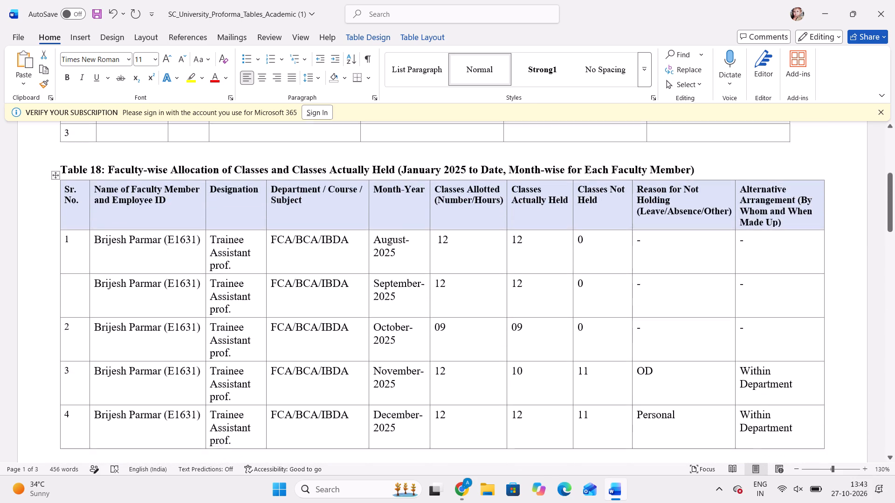
scroll(419, 276, right, 1)
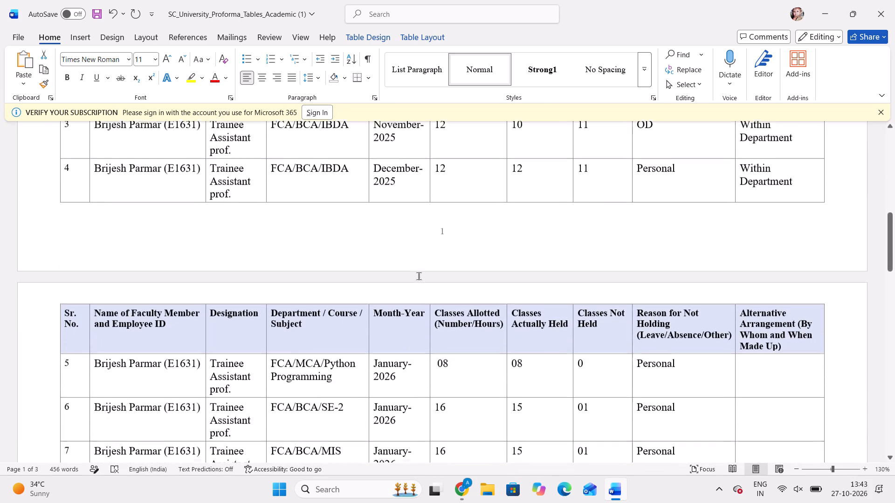
scroll(419, 276, right, 1)
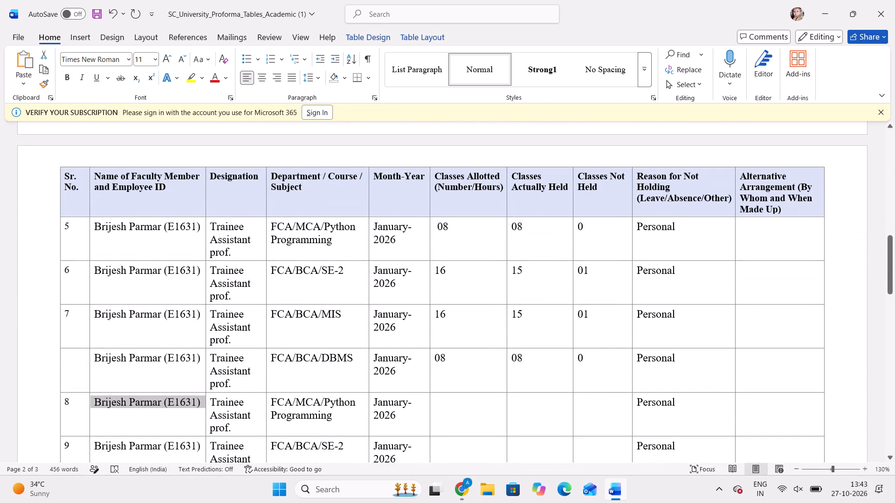
scroll(408, 375, down, 1)
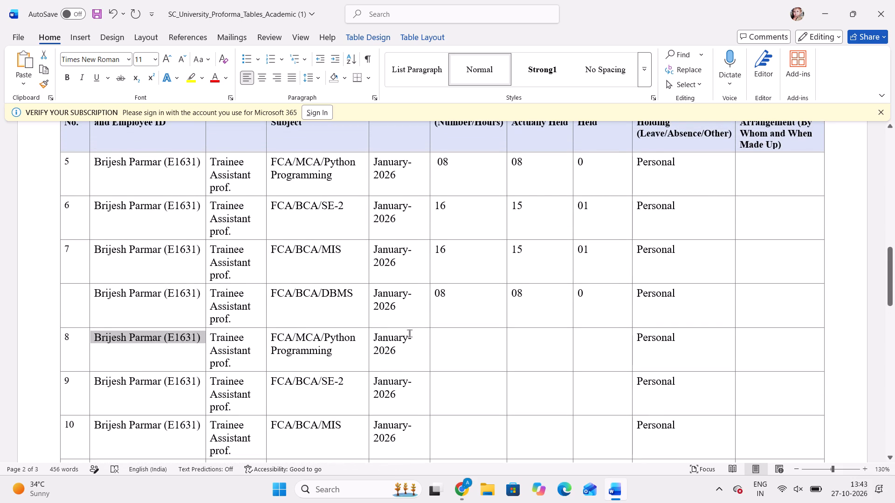
scroll(409, 333, down, 1)
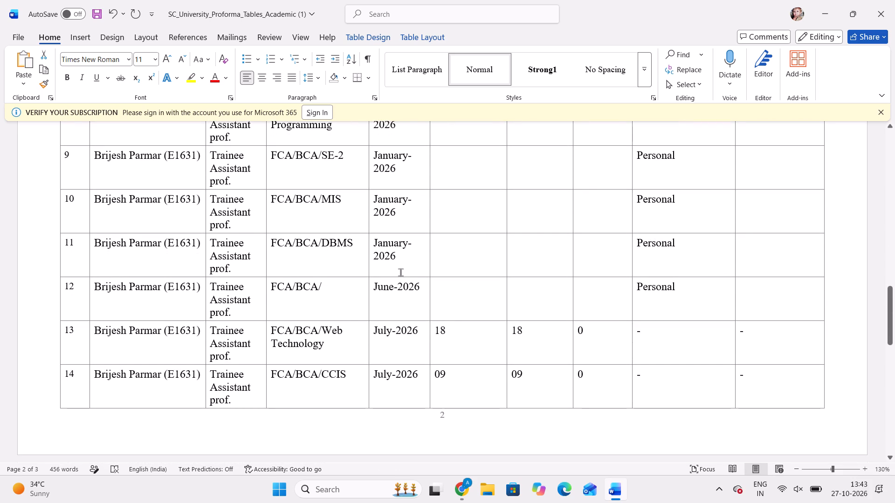
scroll(400, 272, down, 2)
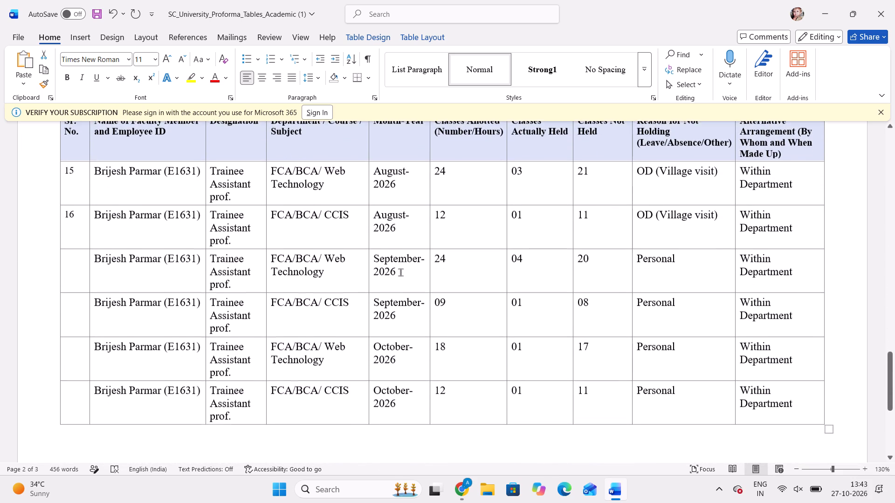
scroll(400, 272, up, 4)
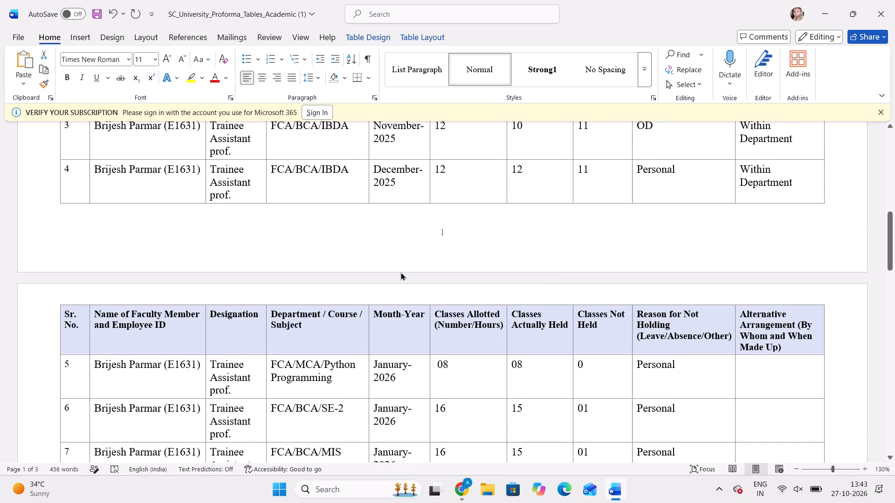
scroll(400, 272, up, 1)
scroll(400, 272, right, 1)
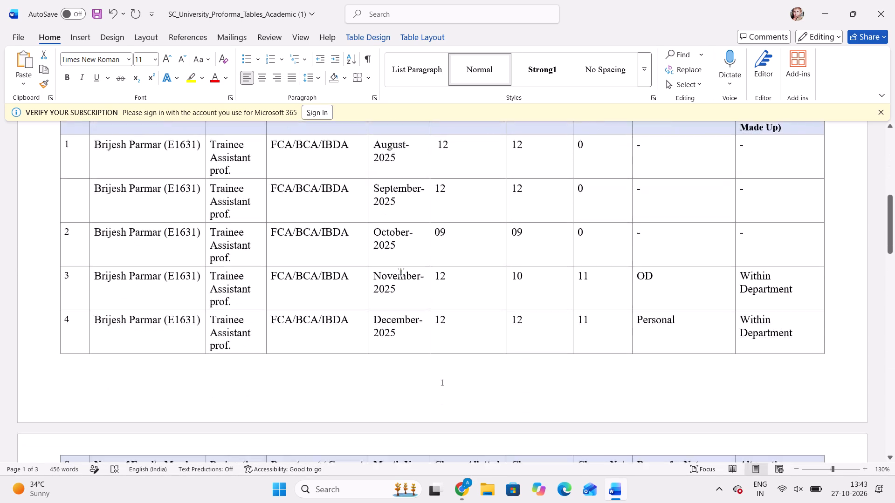
scroll(400, 272, right, 1)
scroll(400, 272, down, 1)
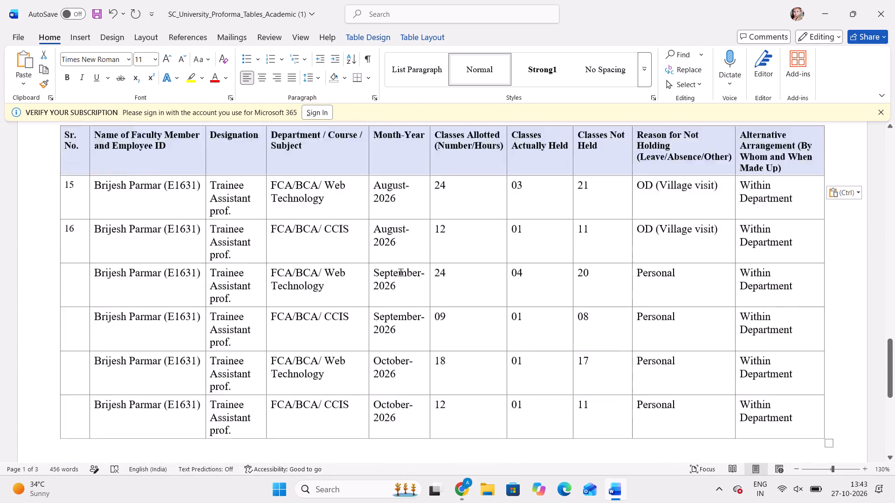
scroll(400, 272, up, 1)
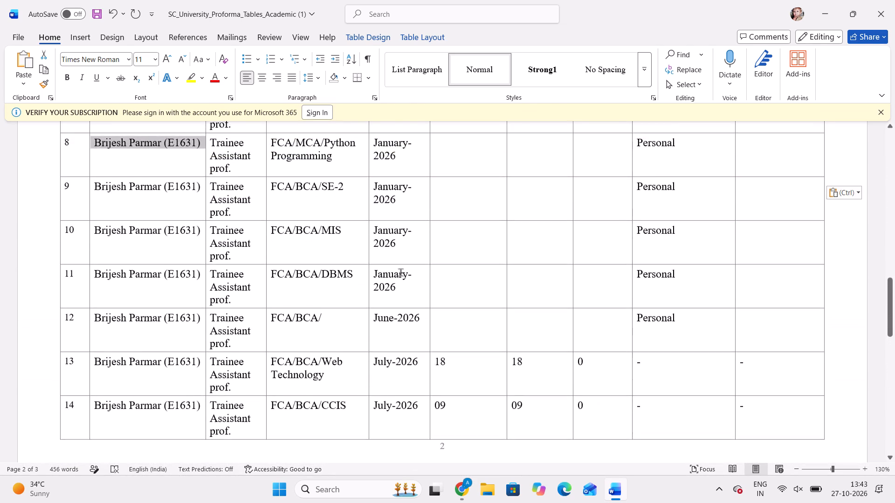
scroll(400, 272, up, 1)
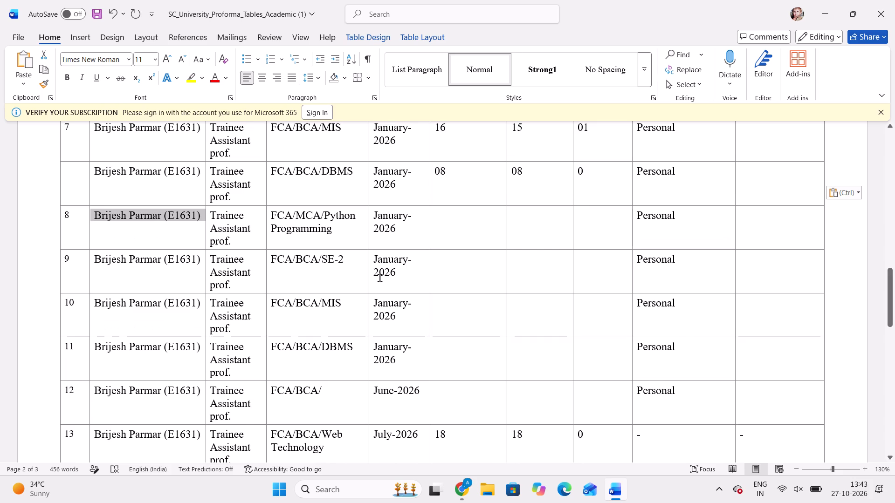
Undo the paste of the January-2026 cells over rows 8 to 11.
scroll(388, 210, up, 1)
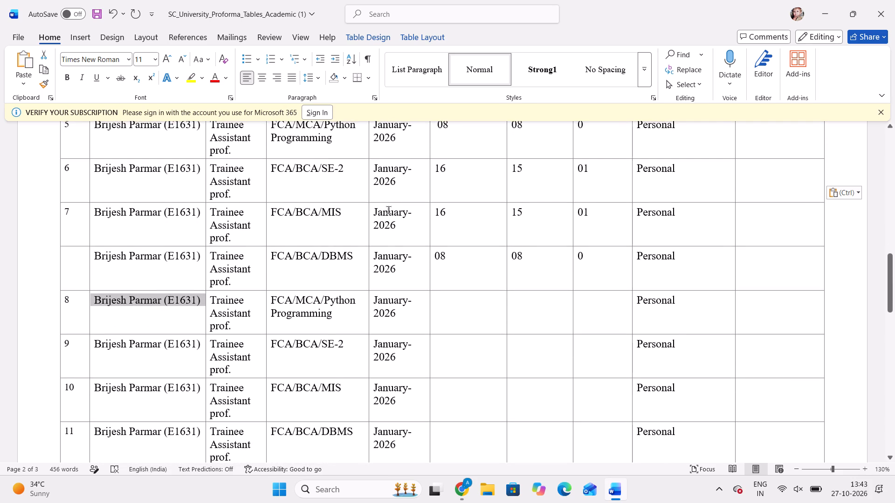
key(ctrl+z)
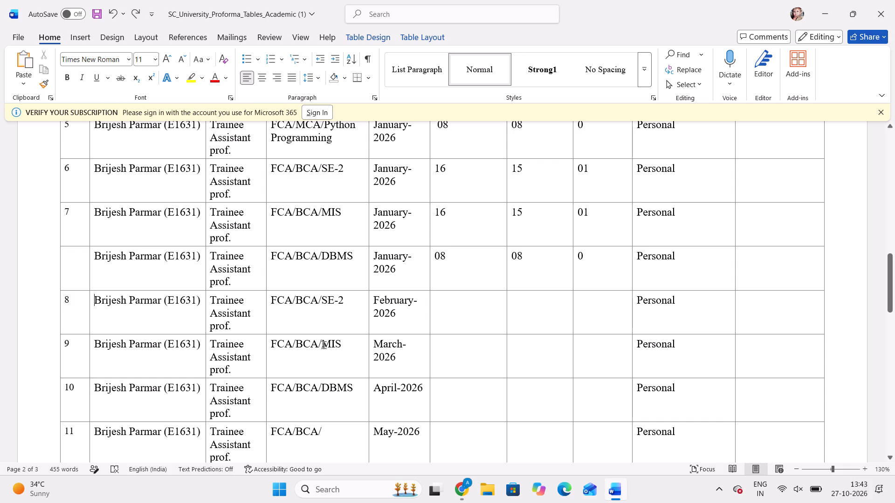
Insert three blank table rows below row 8, the February-2026 row.
click(842, 319)
key(Return)
key(Return)
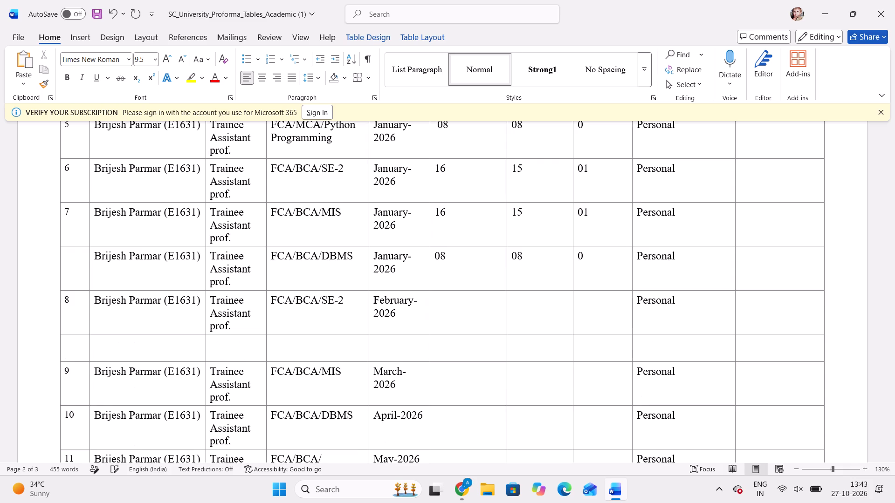
key(ctrl+z)
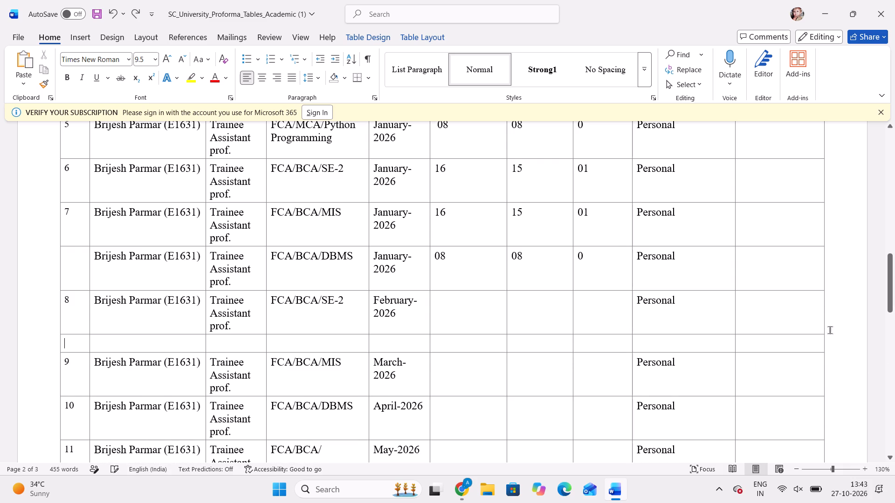
click(836, 341)
key(backslash)
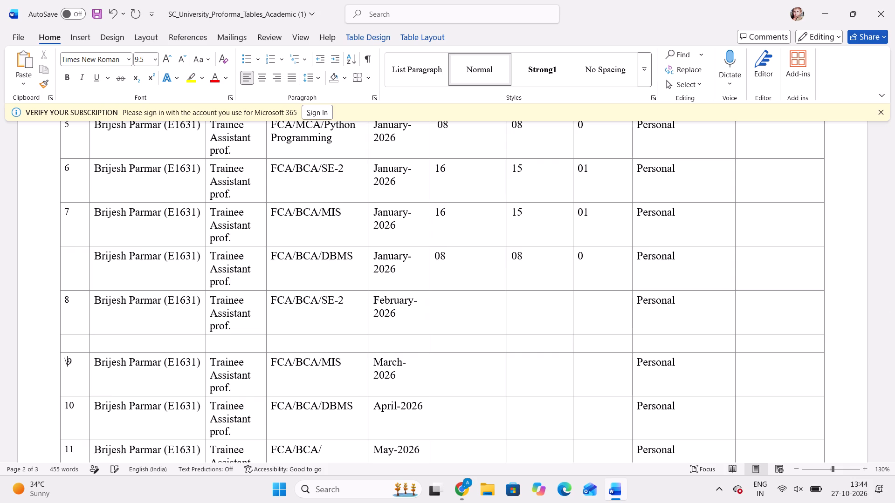
key(BackSpace)
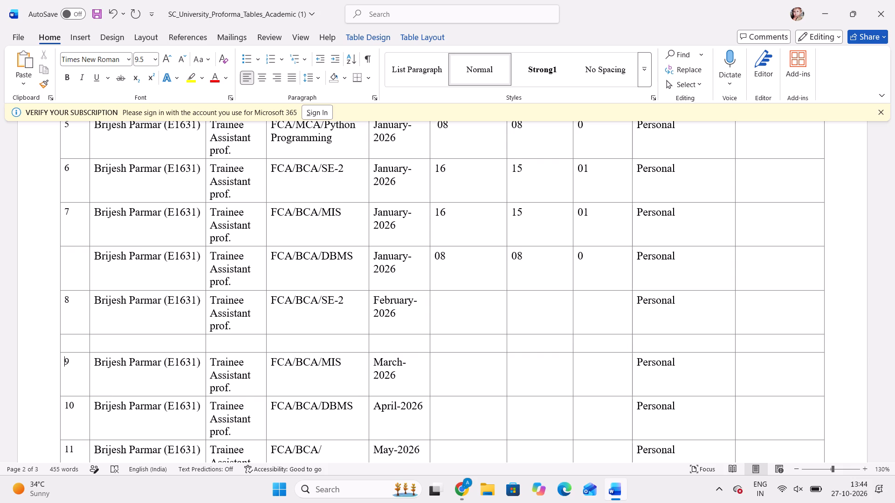
click(830, 346)
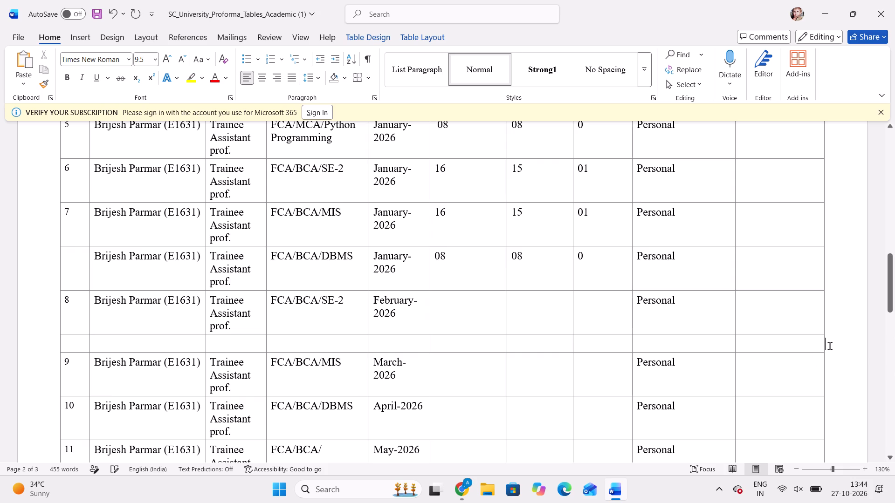
key(Return)
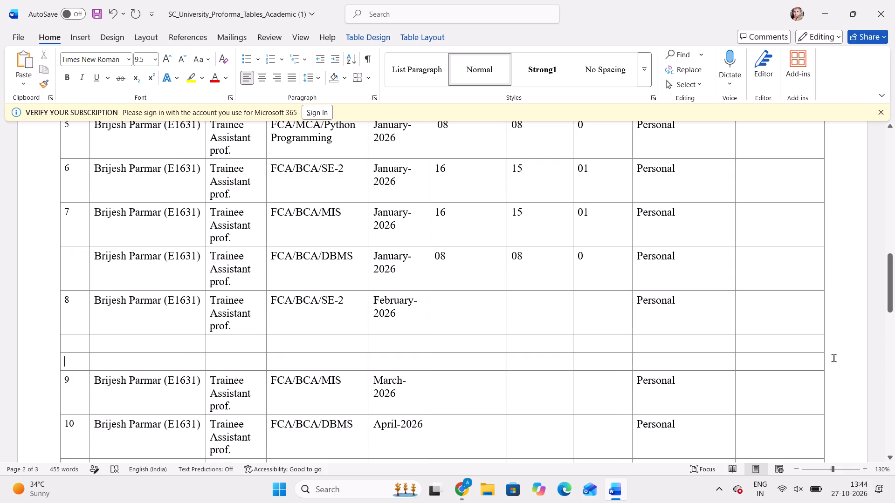
click(833, 364)
key(Return)
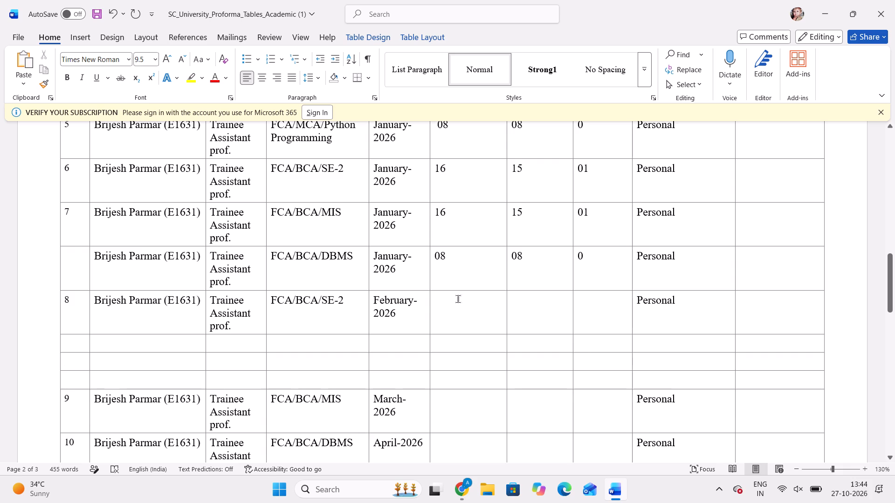
Copy February-2026 from row 8 into the Month-Year cells of the three blank rows below it.
drag(399, 313, 375, 302)
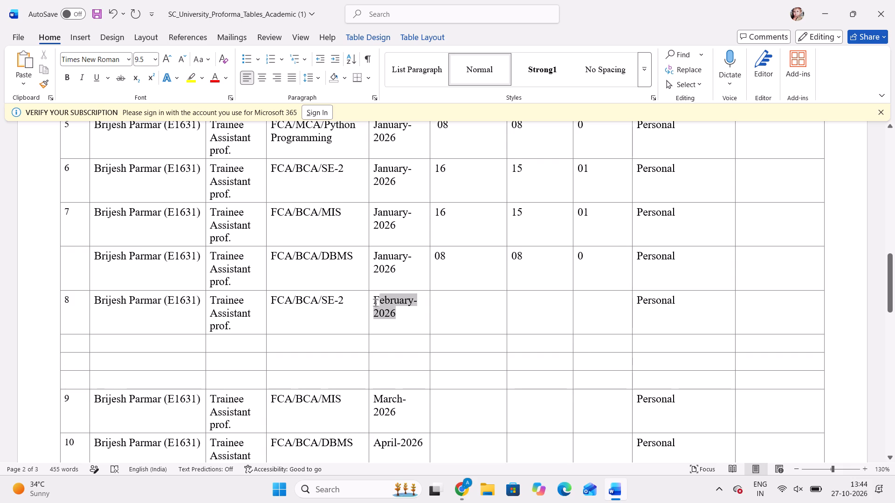
drag(375, 302, 372, 301)
key(ctrl+c)
drag(388, 343, 390, 347)
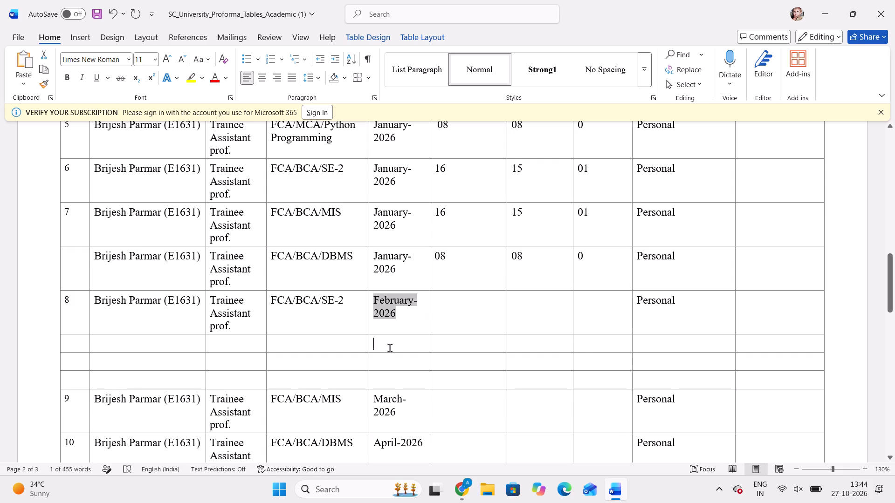
drag(390, 347, 399, 377)
key(ctrl+v)
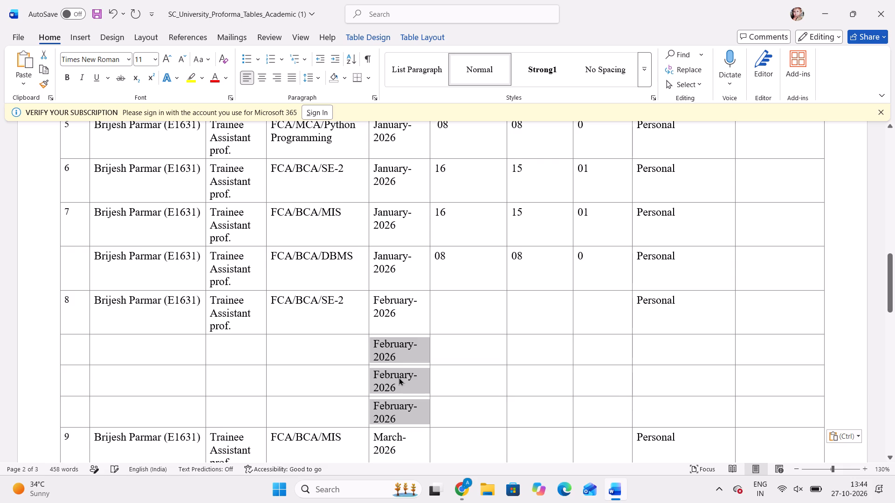
click(458, 353)
Insert three blank table rows below row 9, the March-2026 row.
scroll(458, 353, down, 1)
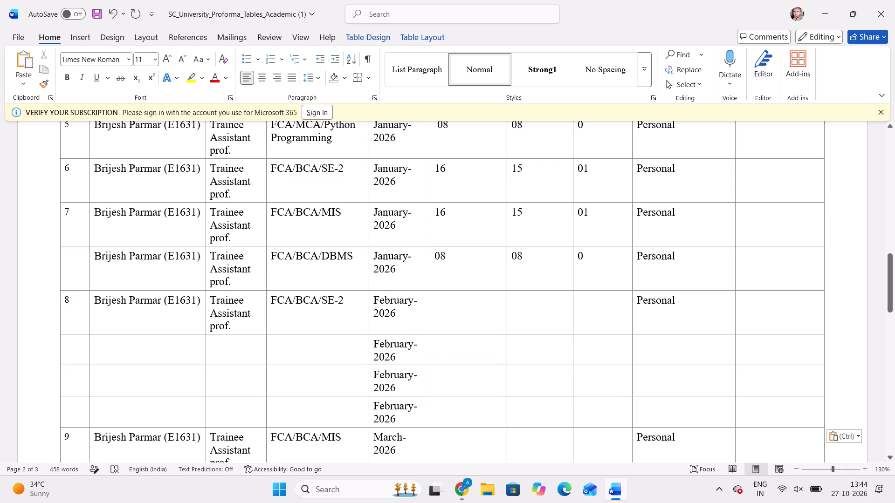
scroll(458, 353, down, 2)
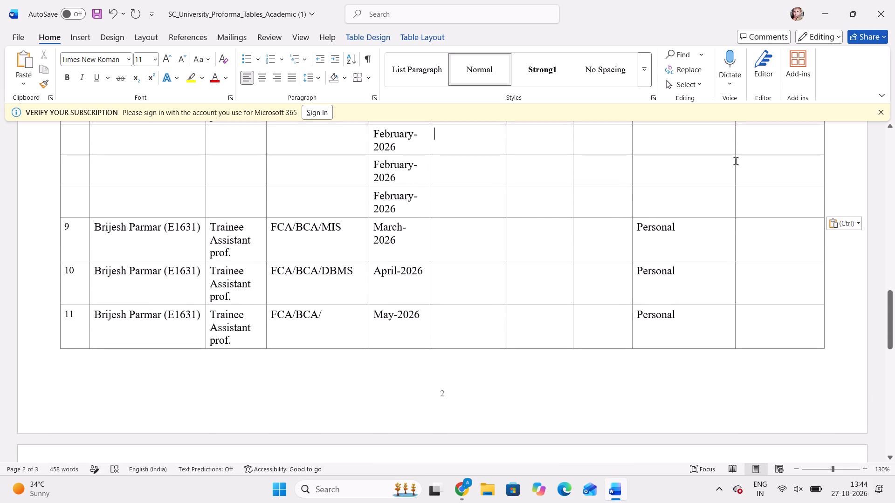
click(833, 240)
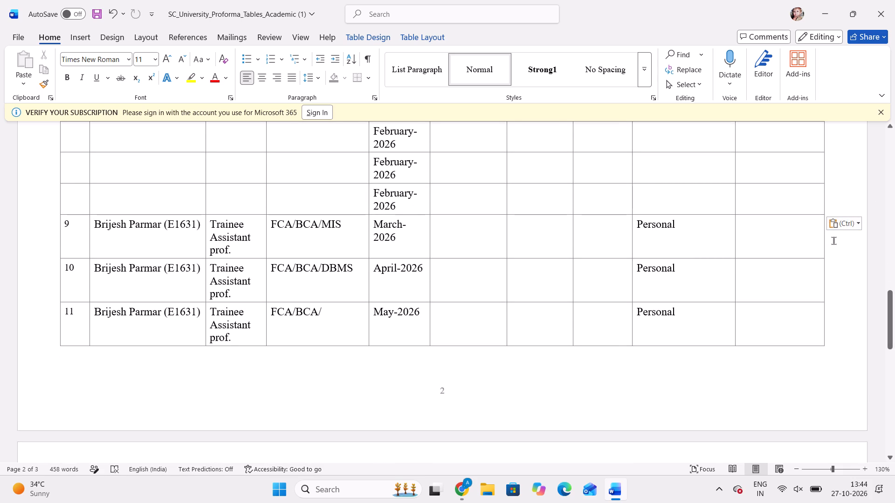
key(Return)
key(Return)
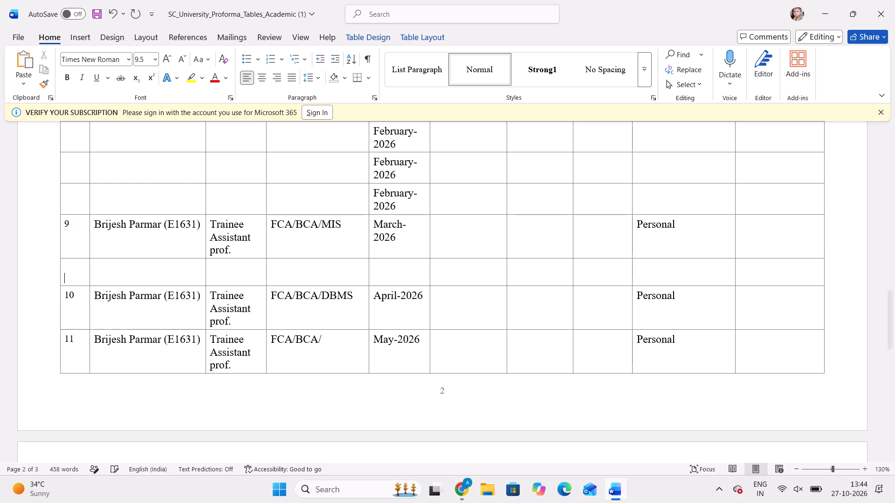
key(ctrl+z)
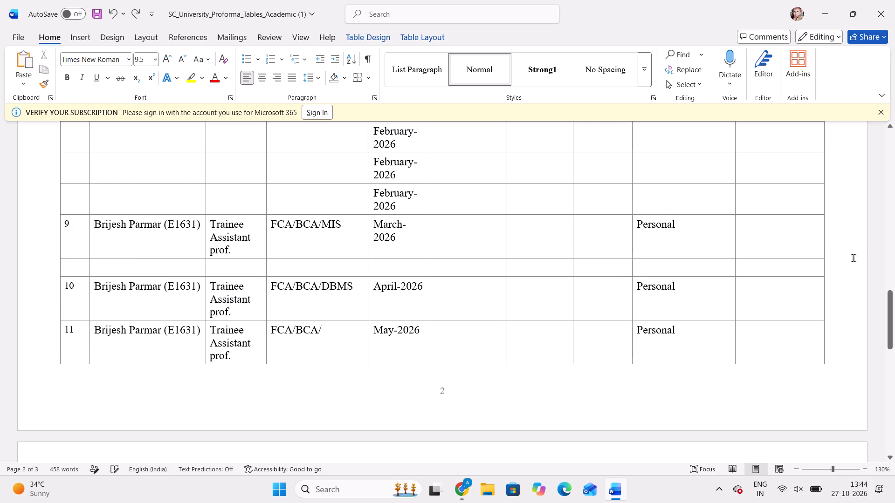
click(833, 270)
key(Return)
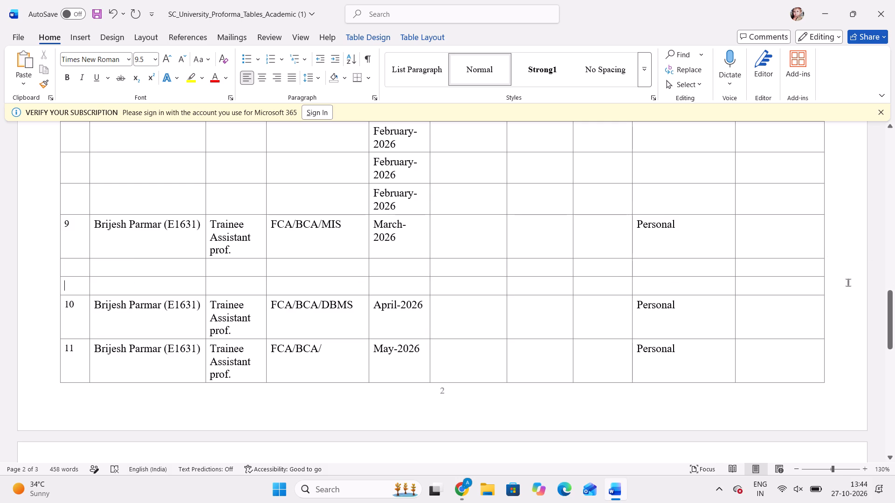
click(839, 284)
key(Return)
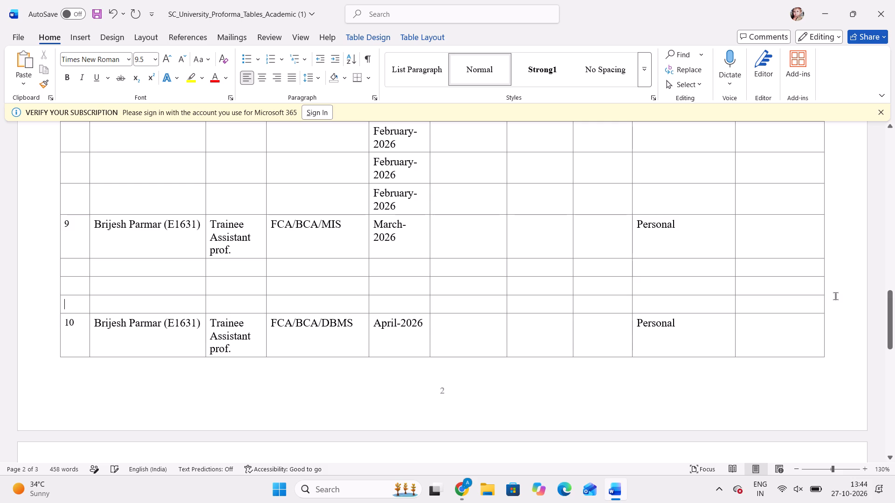
click(837, 304)
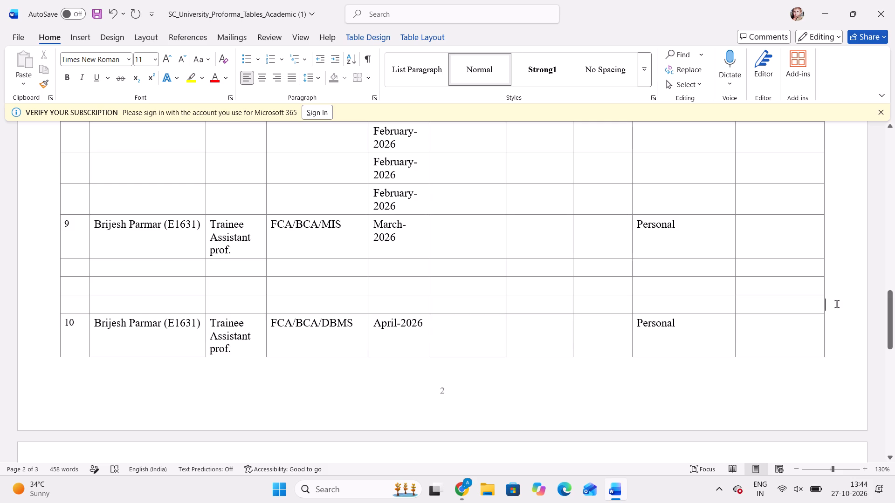
key(Return)
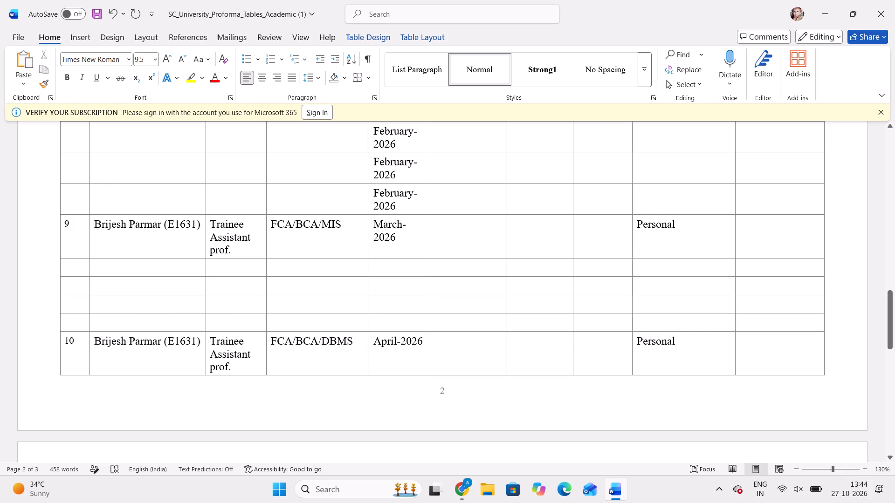
key(ctrl+z)
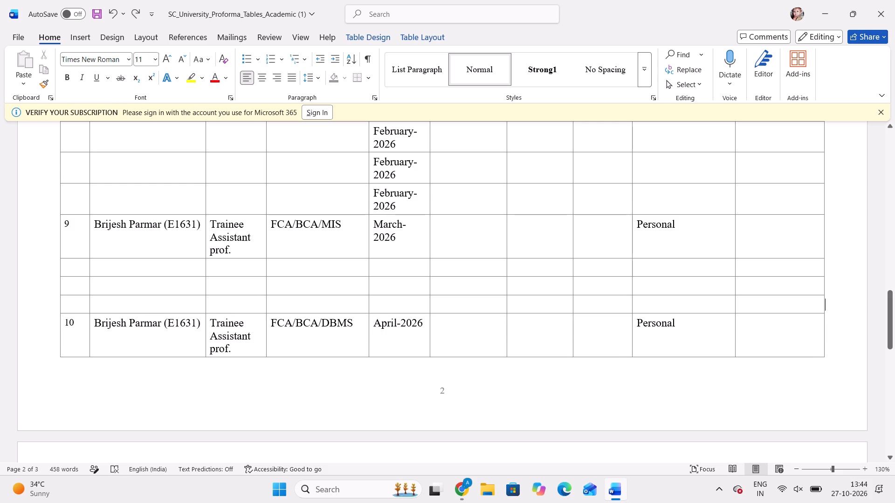
Insert three blank table rows below row 10, the April-2026 row.
click(836, 347)
key(Return)
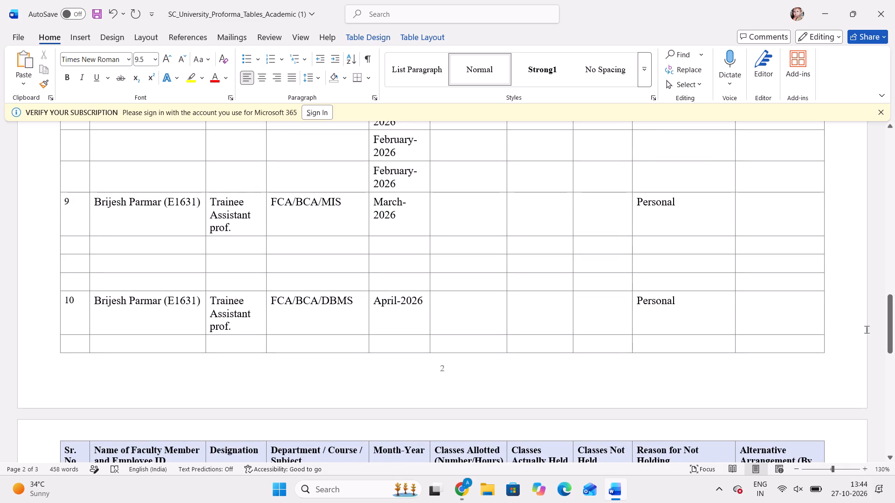
click(837, 345)
key(Return)
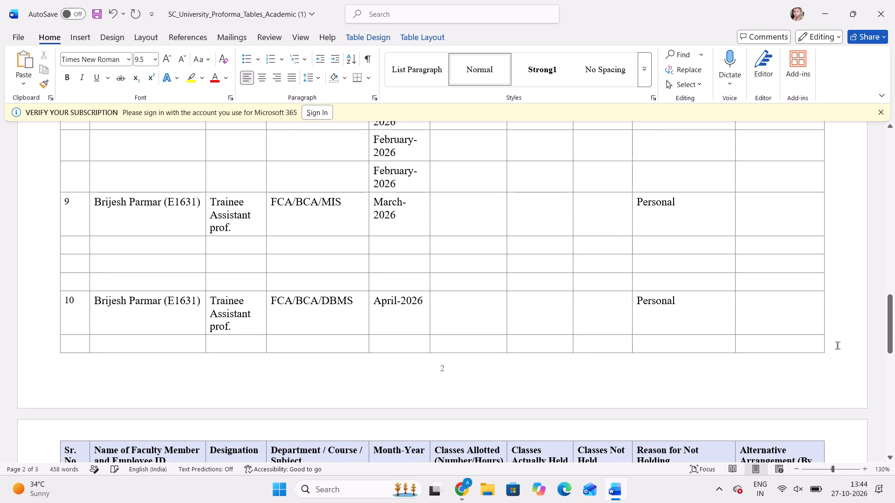
scroll(837, 345, down, 1)
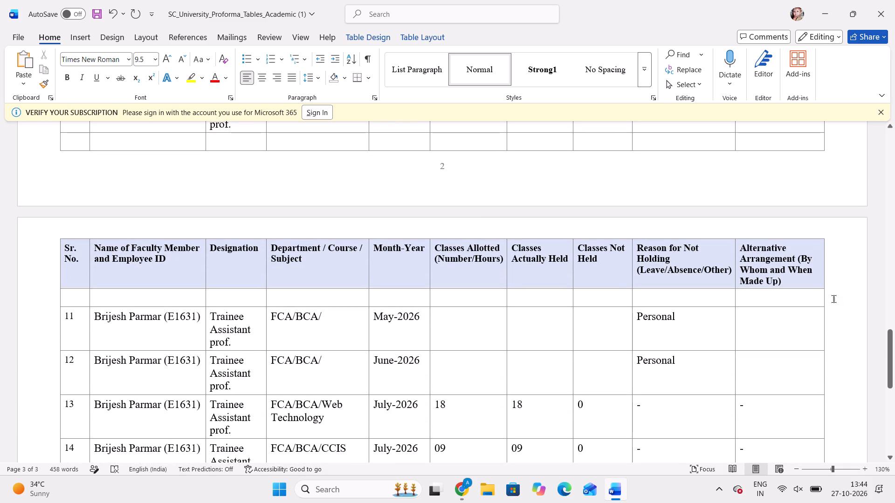
click(832, 296)
key(Return)
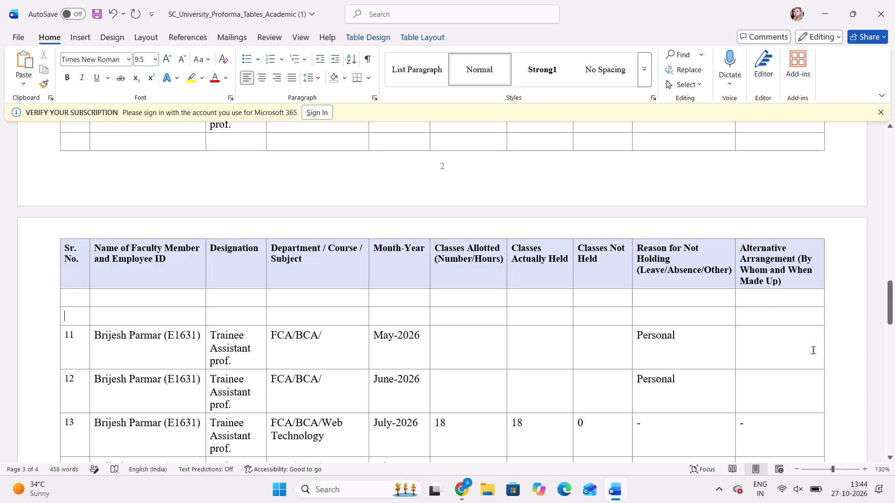
Insert three blank table rows below row 11, the May-2026 row.
click(832, 345)
key(Return)
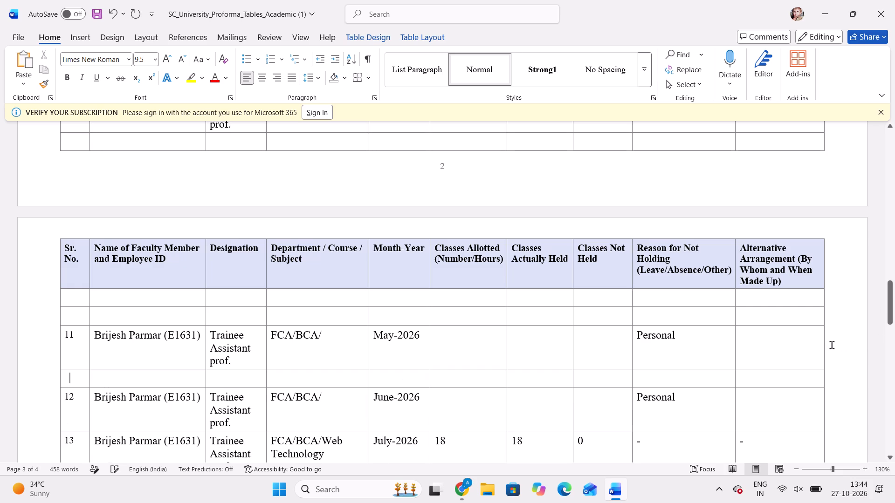
key(Return)
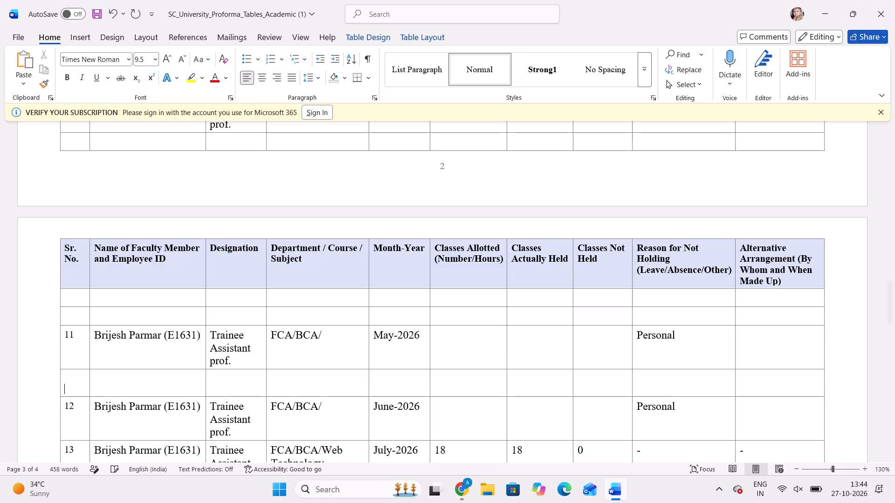
key(ctrl+z)
click(840, 378)
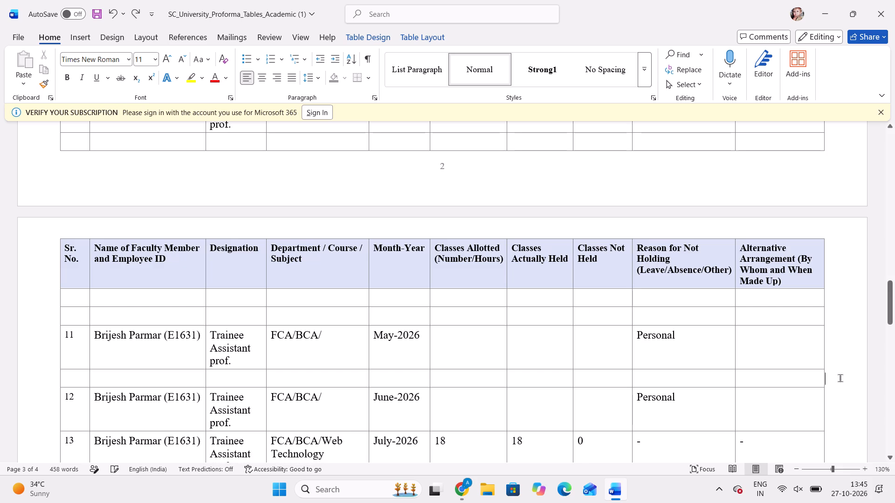
key(Return)
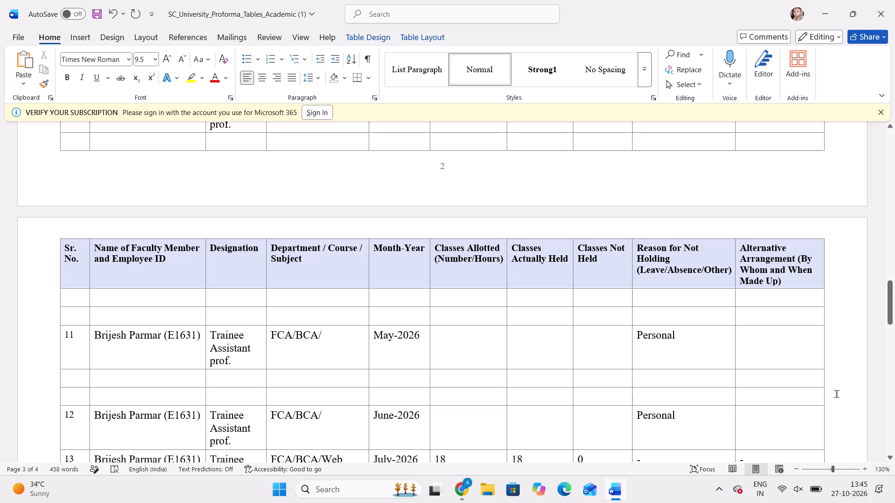
click(836, 394)
key(Return)
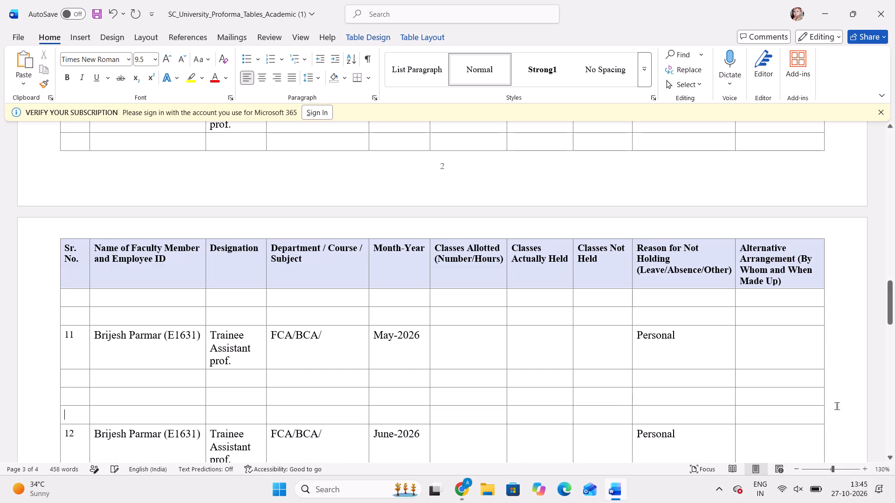
click(836, 415)
Insert a fourth blank table row below row 11, the May-2026 row.
key(Return)
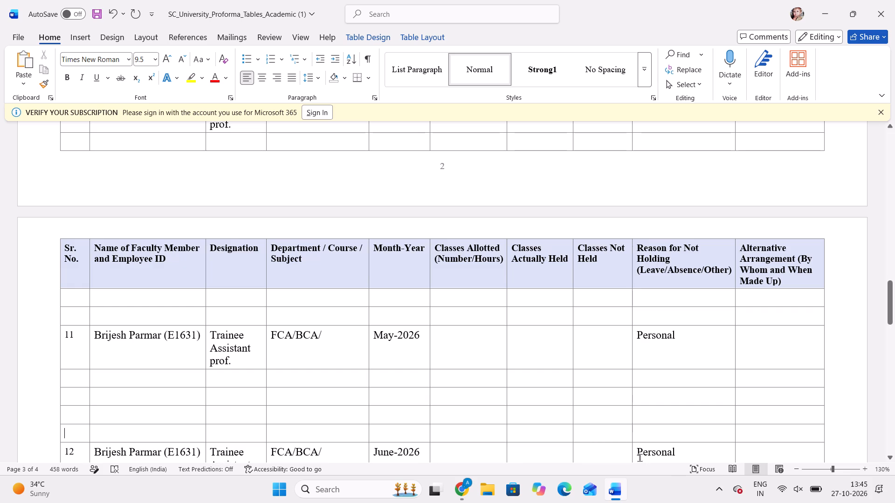
Insert four blank table rows below row 12, the June-2026 row.
scroll(690, 362, down, 1)
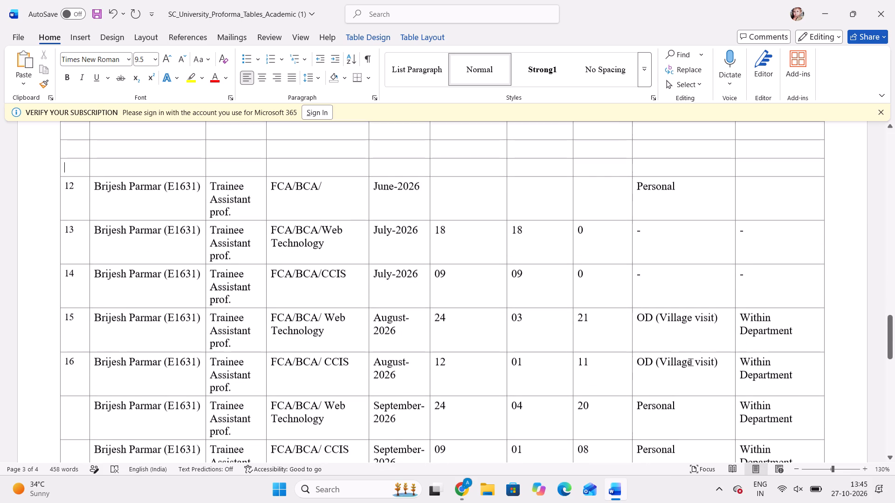
scroll(690, 362, down, 1)
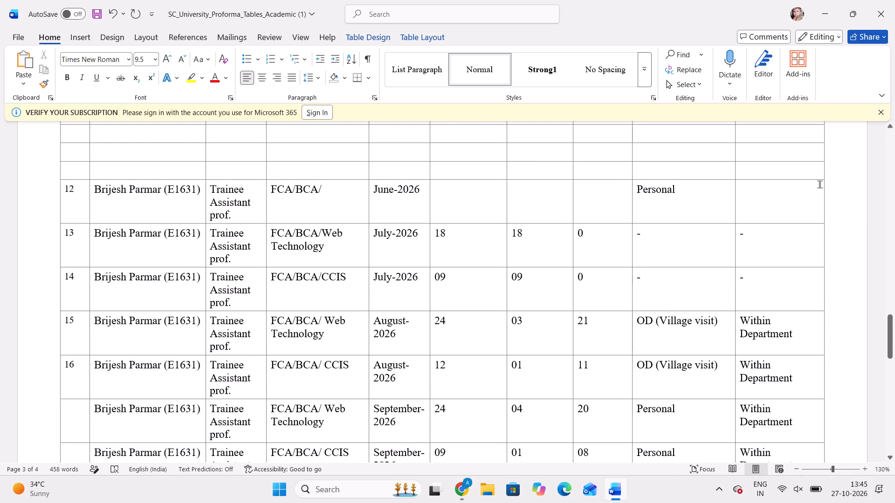
click(835, 199)
key(Return)
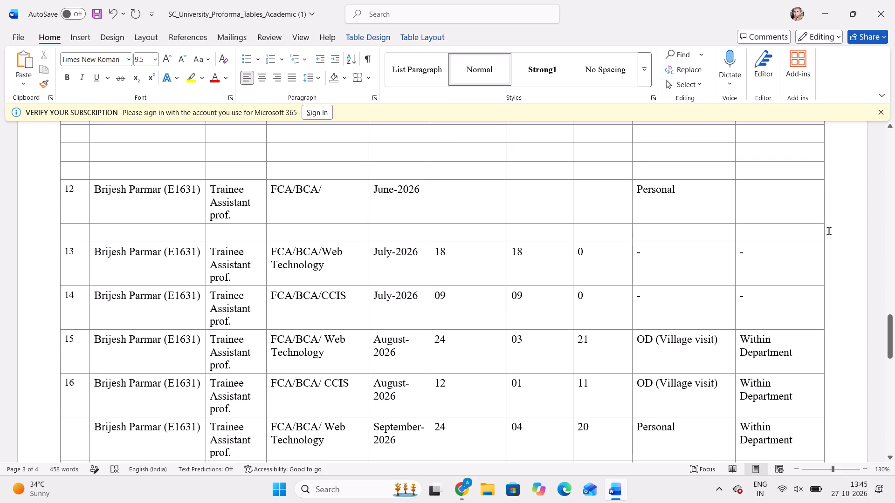
key(Return)
key(ctrl+z)
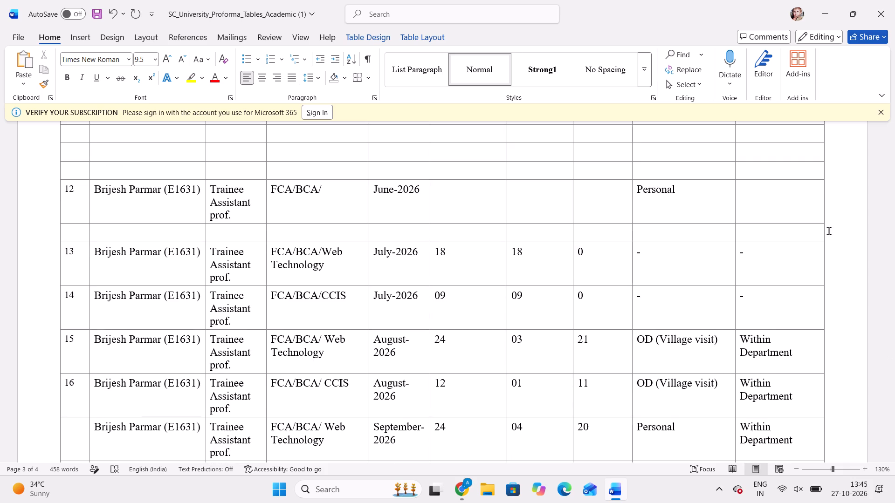
click(845, 232)
key(Return)
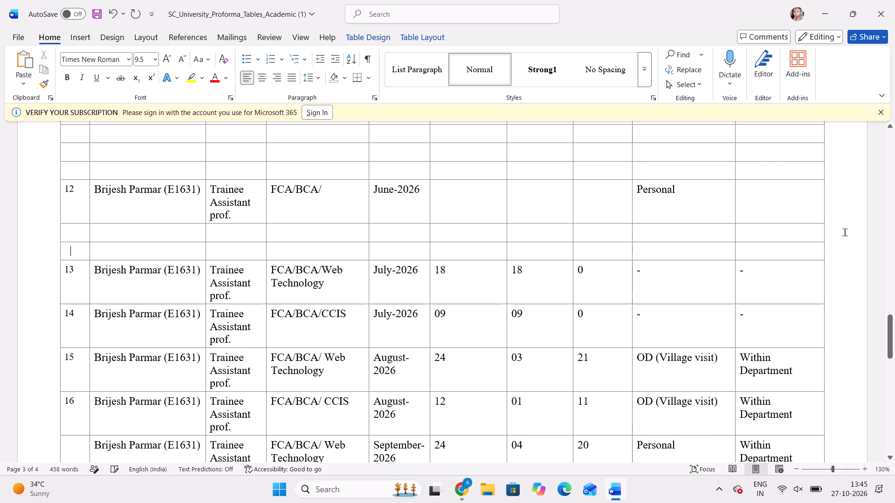
click(835, 247)
key(Return)
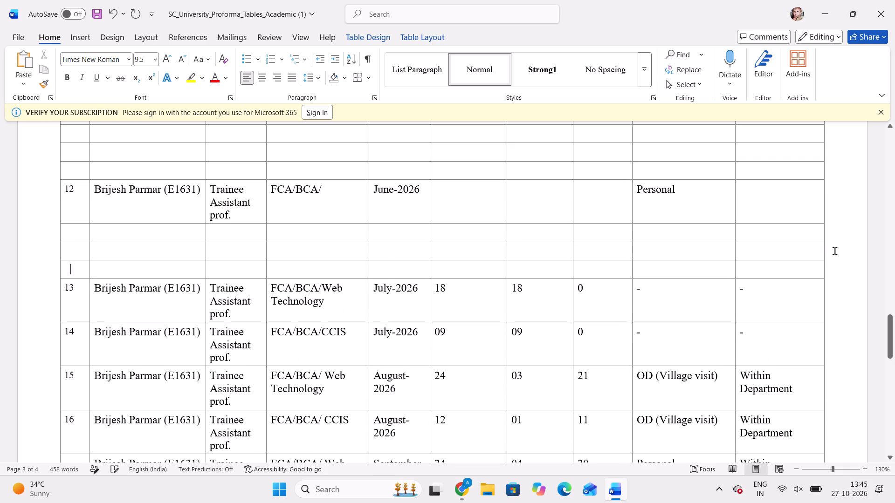
click(837, 266)
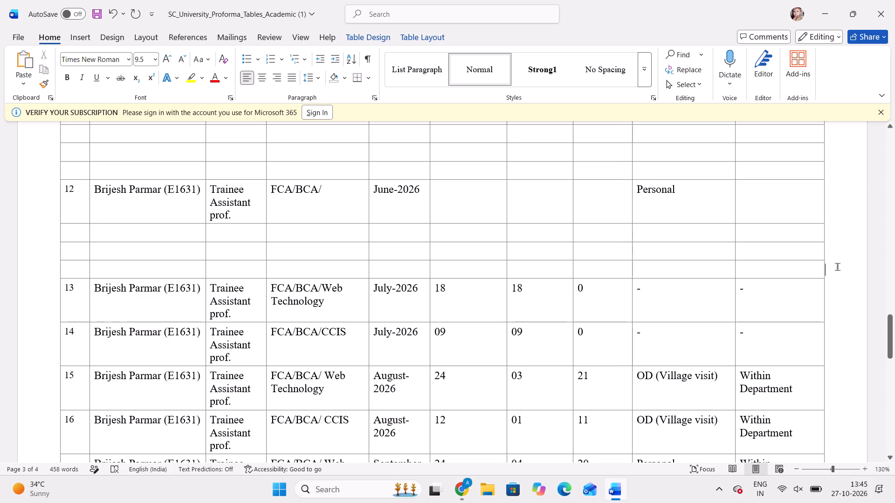
key(Return)
Save the document.
key(ctrl+s)
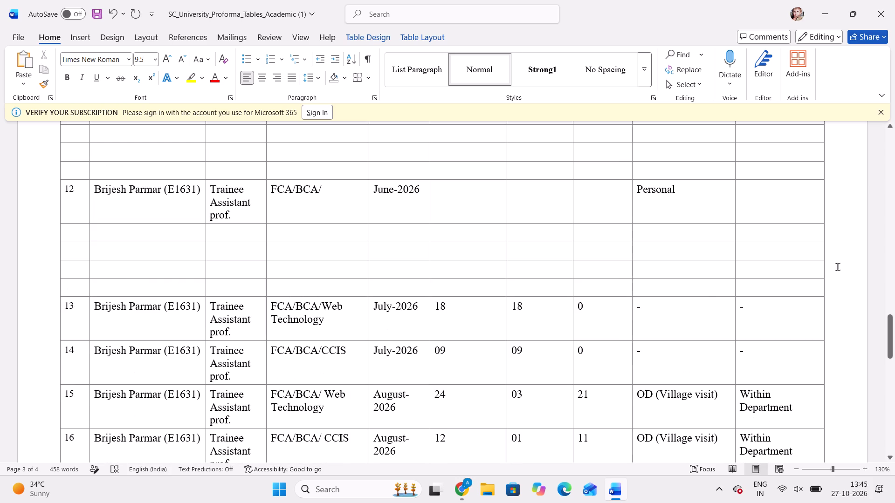
Zoom out to 100% and review the filled rows of Table 18 from August-2025 through January-2026.
scroll(707, 299, down, 5)
scroll(707, 299, up, 2)
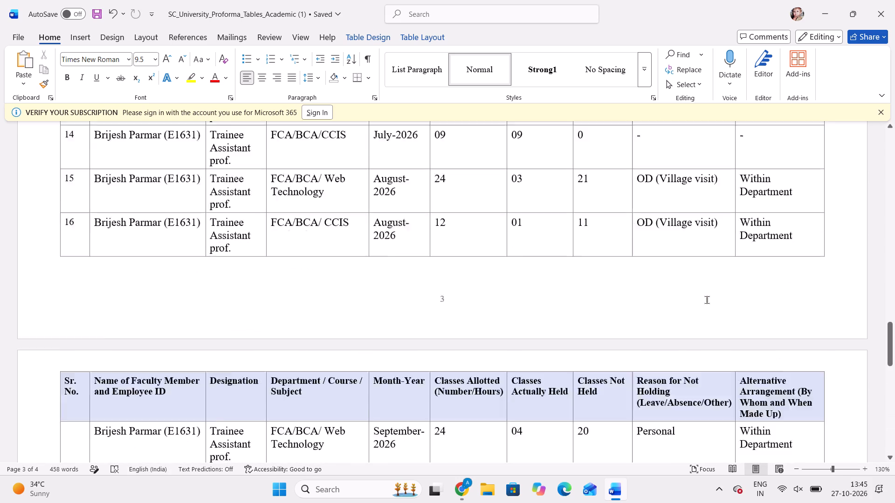
scroll(707, 299, up, 2)
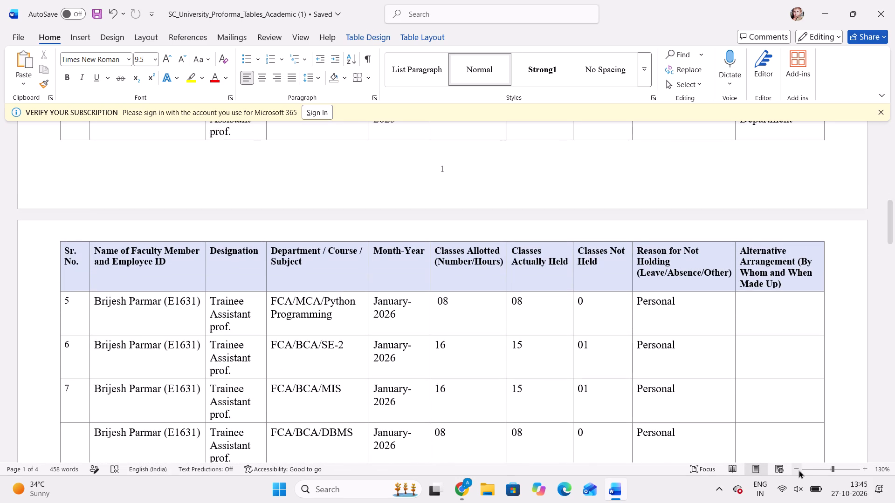
double_click(797, 469)
click(797, 469)
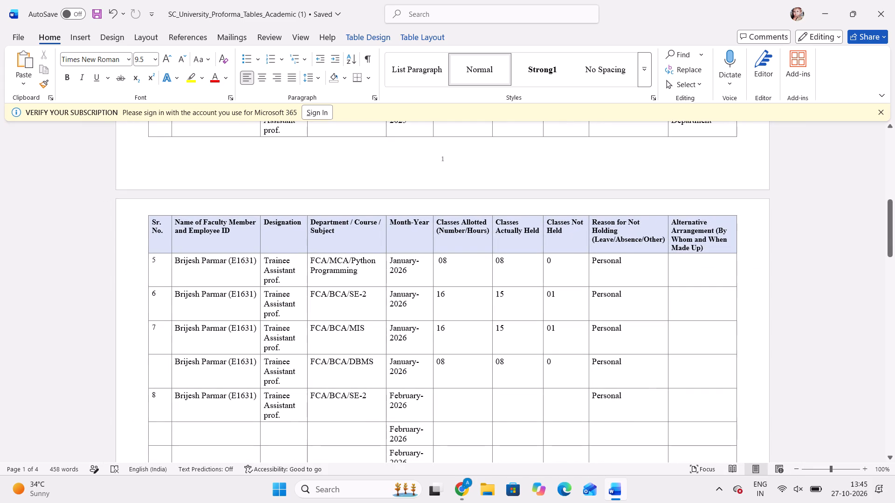
scroll(592, 322, up, 1)
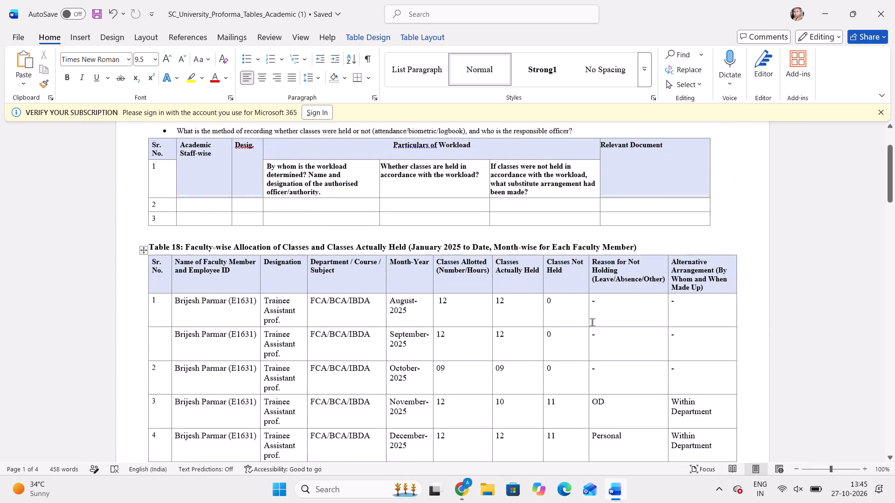
scroll(592, 322, up, 1)
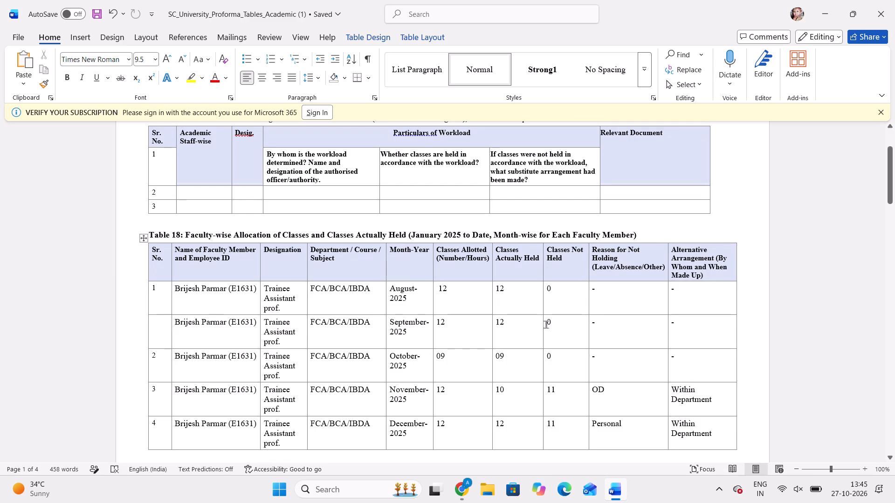
scroll(533, 319, down, 2)
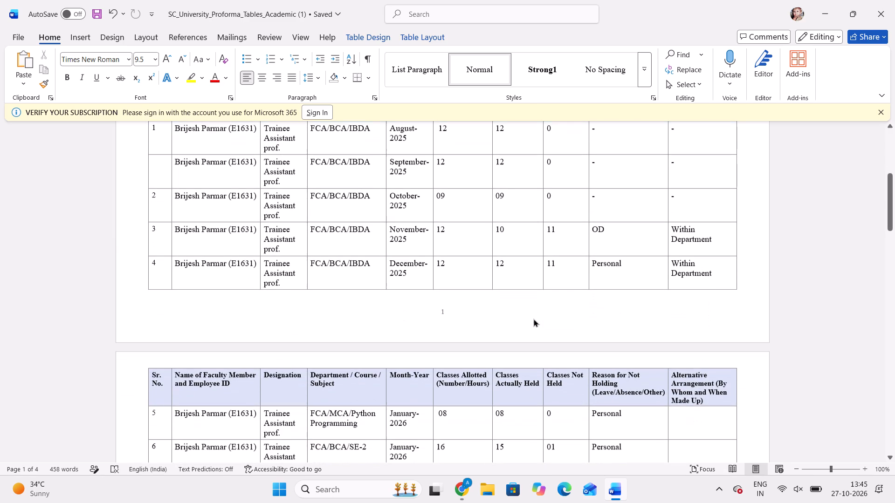
scroll(533, 319, down, 2)
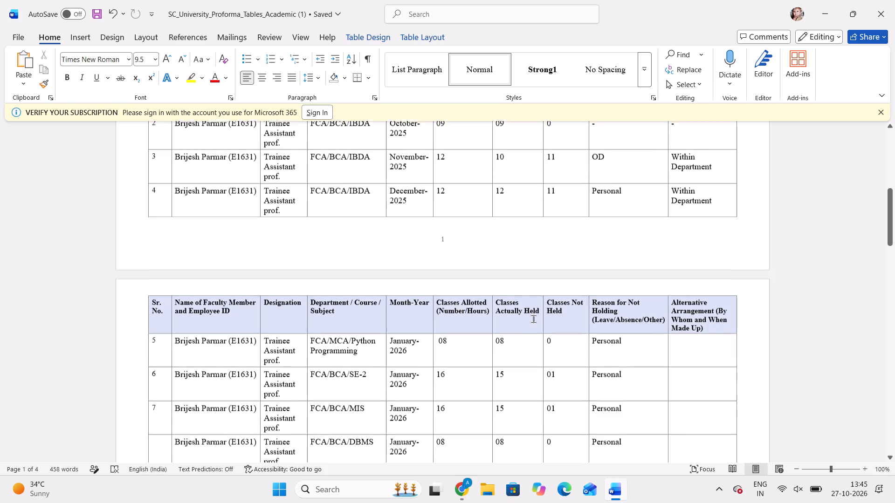
scroll(533, 319, down, 2)
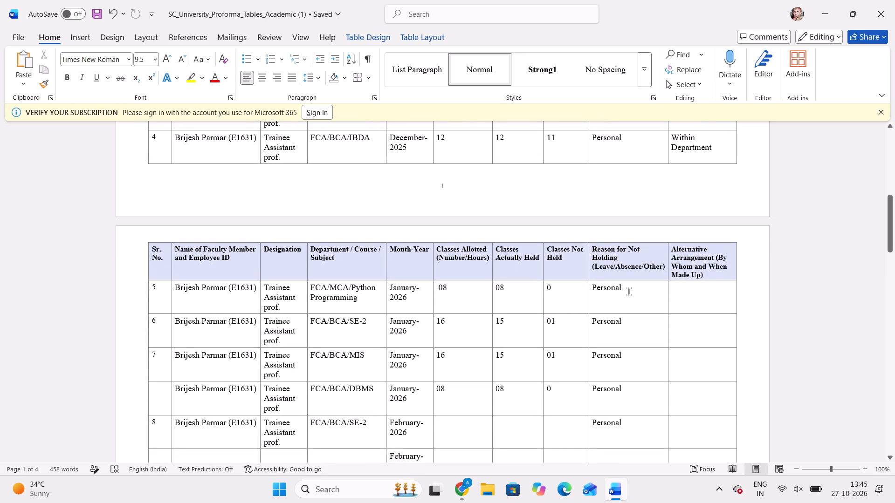
Enter a dash as both the reason and the alternative arrangement in the January-2026 Python Programming and DBMS rows.
drag(628, 291, 592, 292)
key(BackSpace)
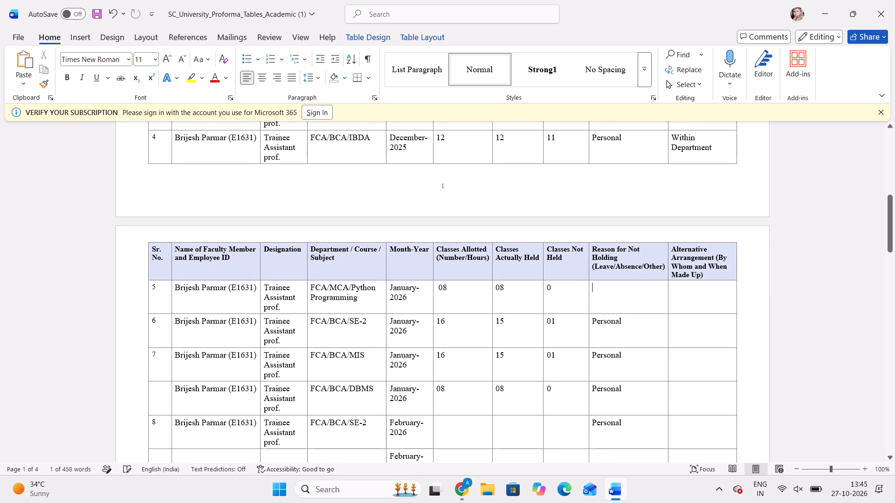
key(minus)
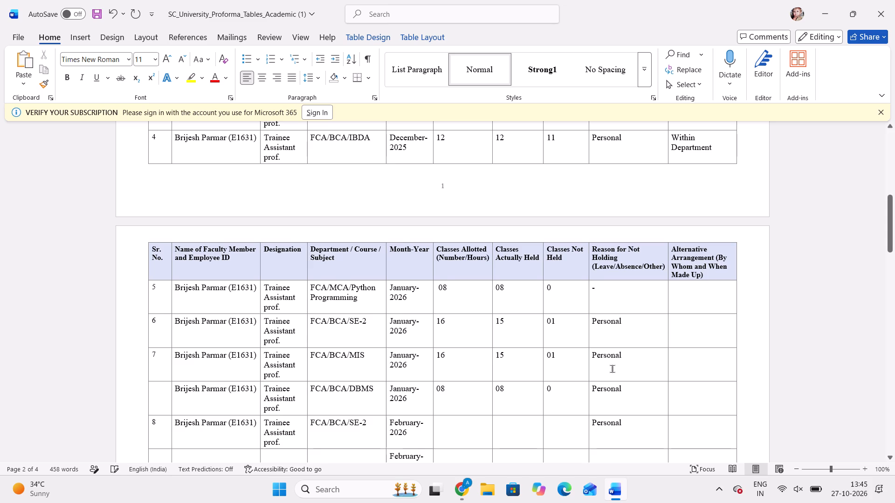
drag(626, 394, 594, 391)
drag(594, 391, 594, 392)
key(minus)
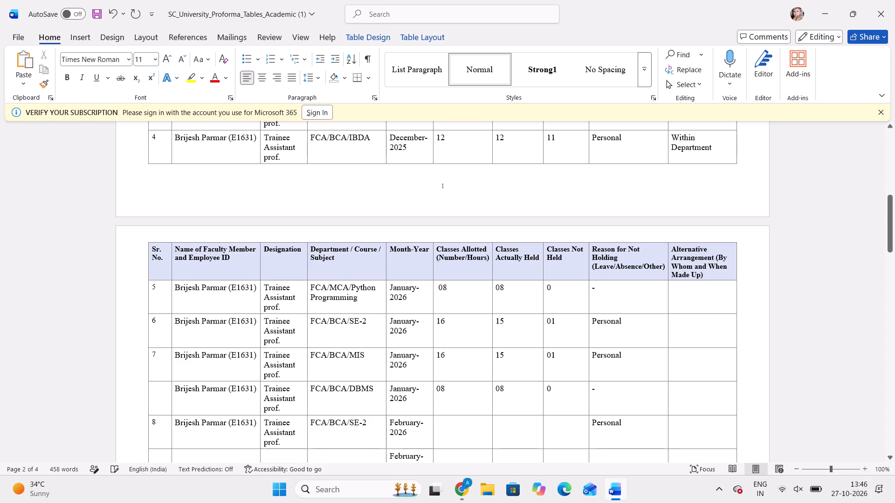
click(685, 299)
key(minus)
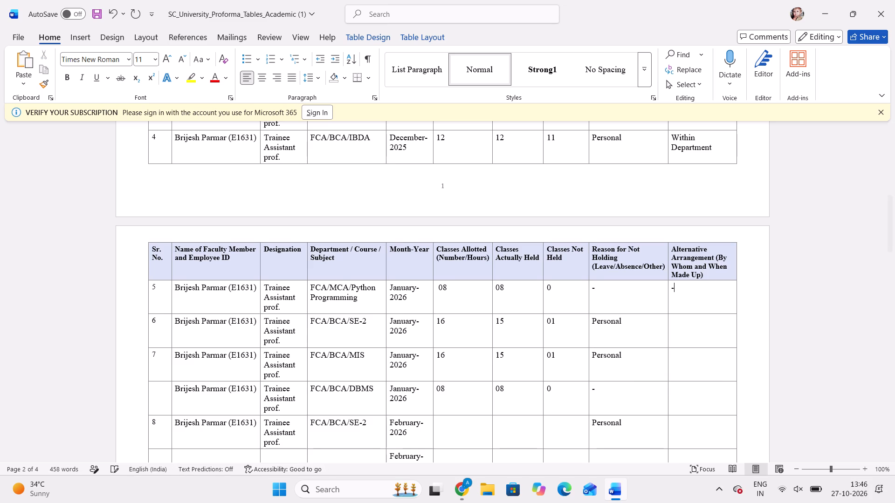
click(686, 400)
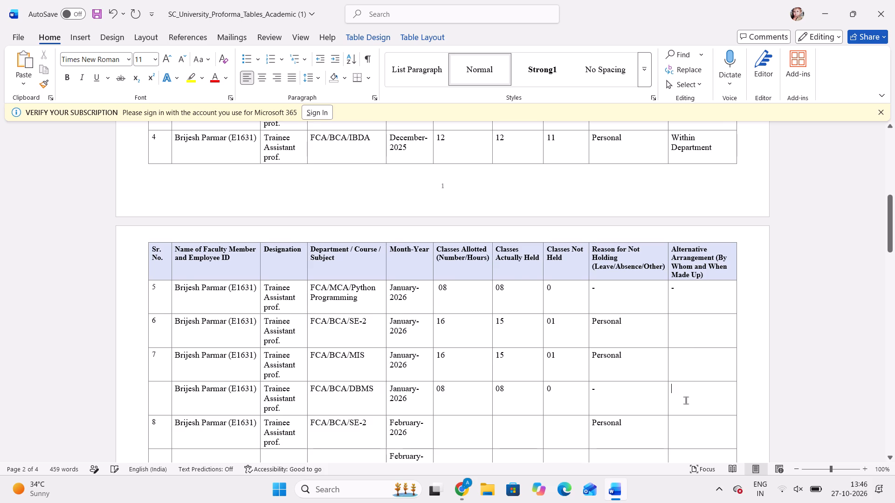
key(minus)
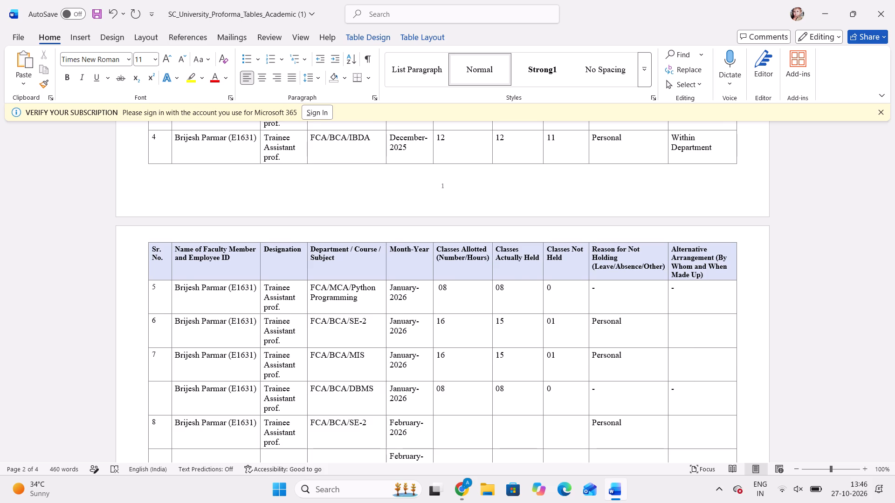
Copy the name, designation and subject cells of January-2026's SE-2, MIS and DBMS rows into the three February-2026 rows below row 8.
scroll(453, 349, down, 1)
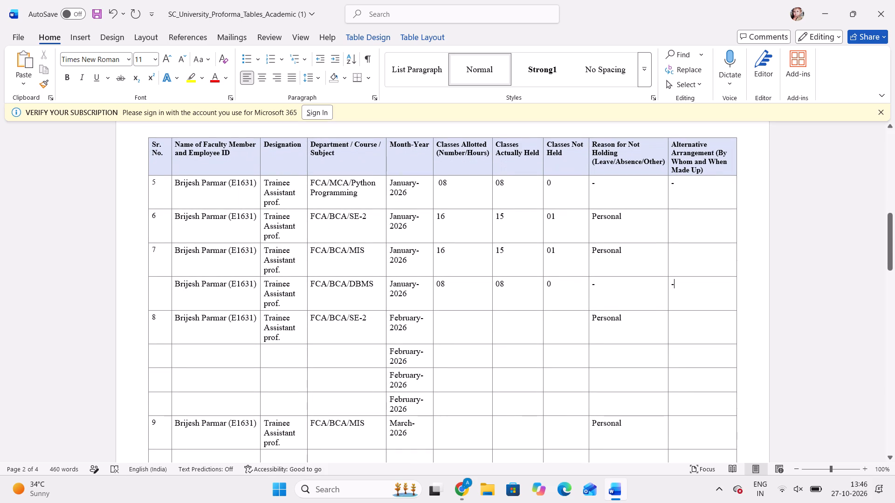
drag(182, 216, 361, 250)
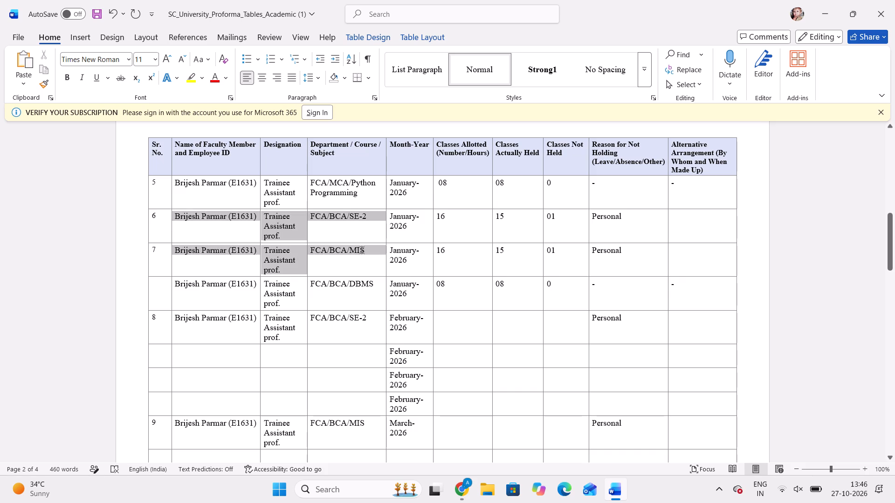
drag(361, 250, 369, 286)
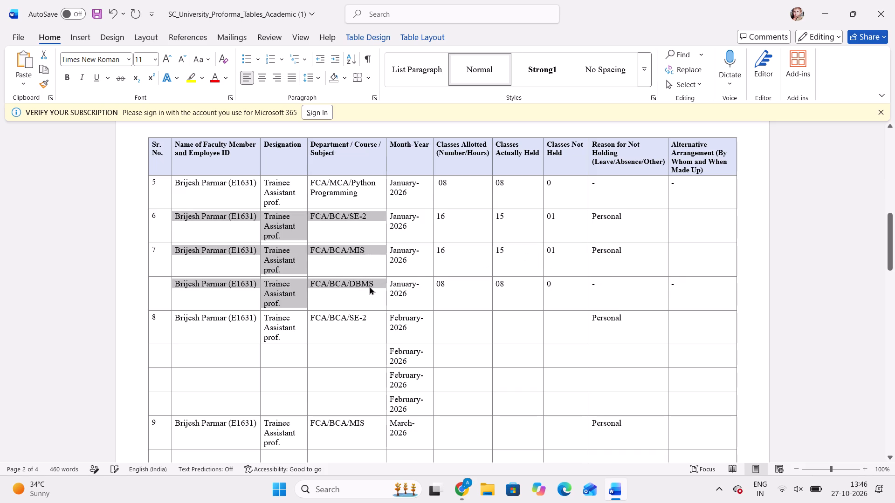
key(ctrl+c)
click(219, 356)
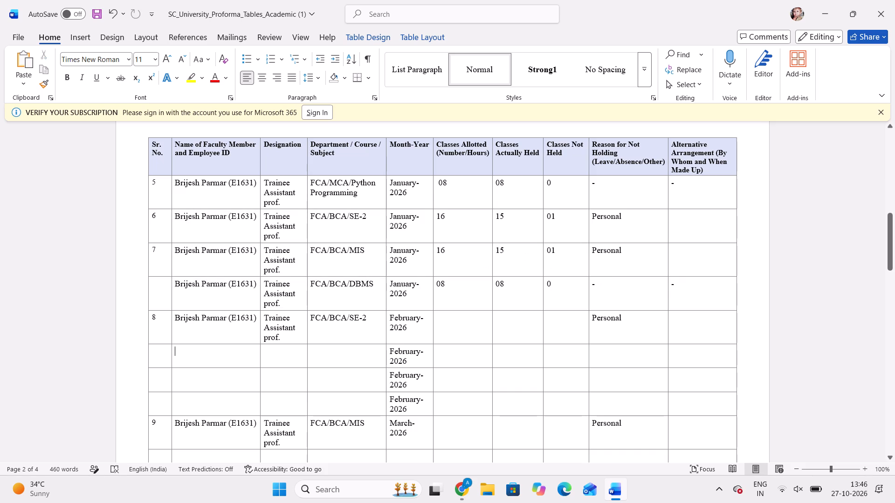
key(ctrl+v)
Paste the same copied name, designation and subject cells into the three blank rows below row 9 and the three below row 10.
scroll(331, 327, down, 1)
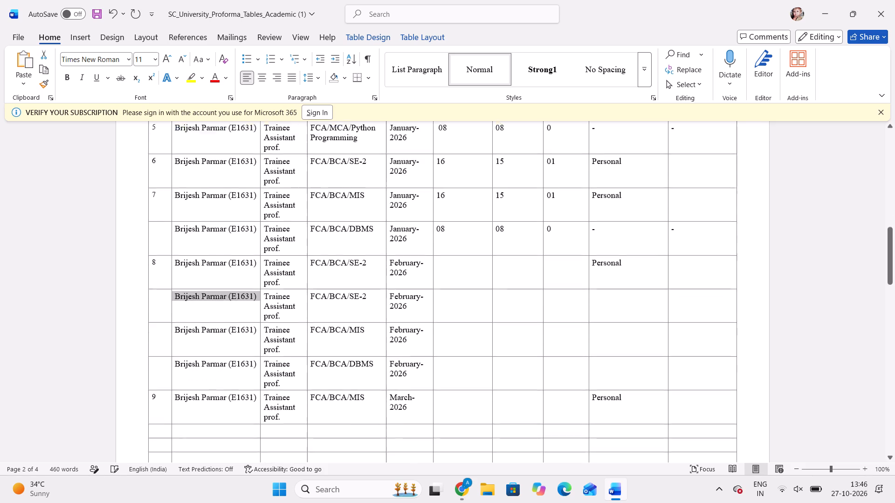
scroll(331, 327, down, 1)
click(241, 368)
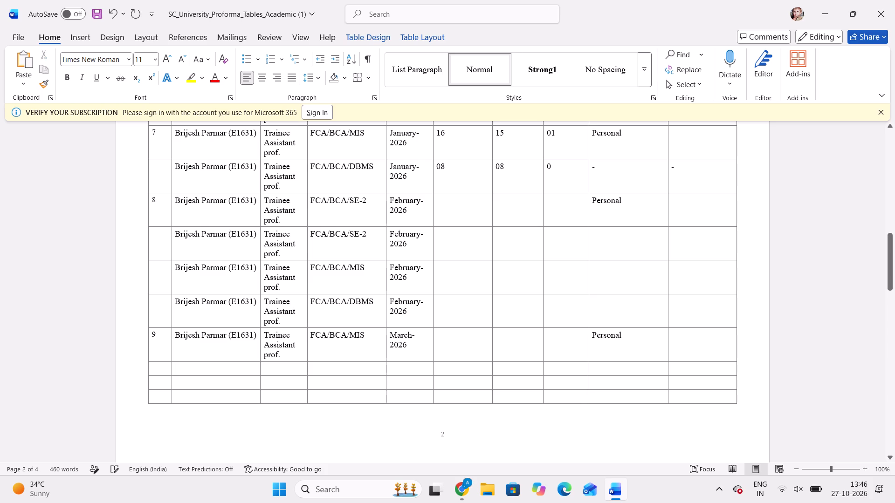
key(ctrl+v)
scroll(241, 368, down, 1)
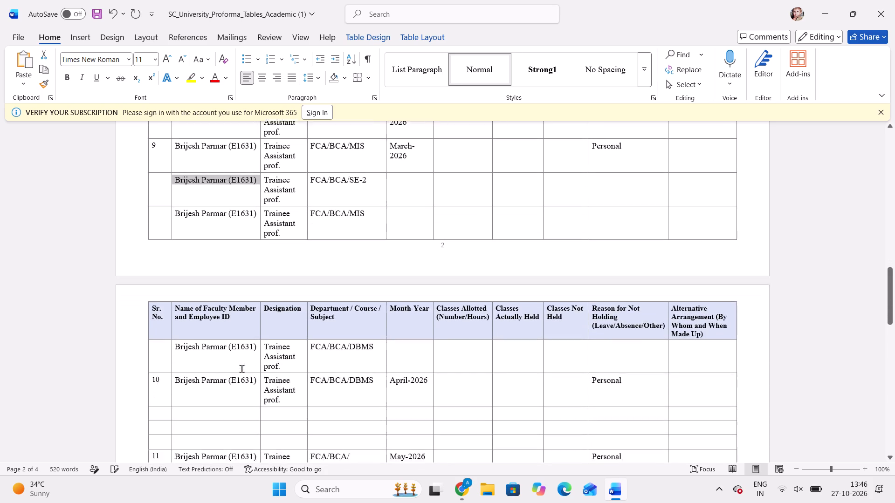
scroll(241, 368, down, 1)
click(222, 394)
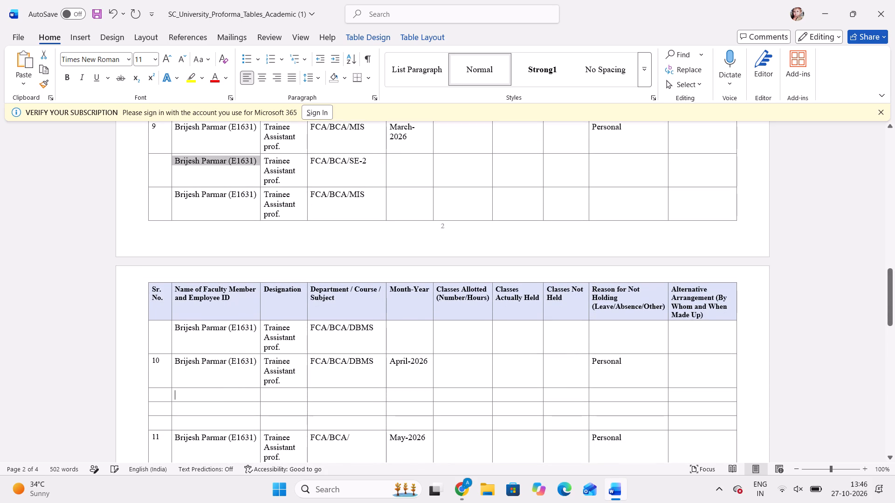
key(ctrl+v)
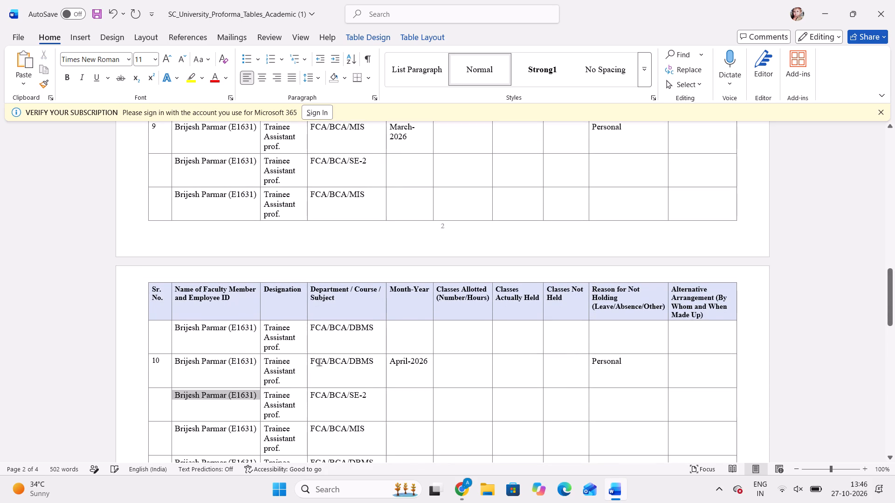
scroll(333, 364, down, 1)
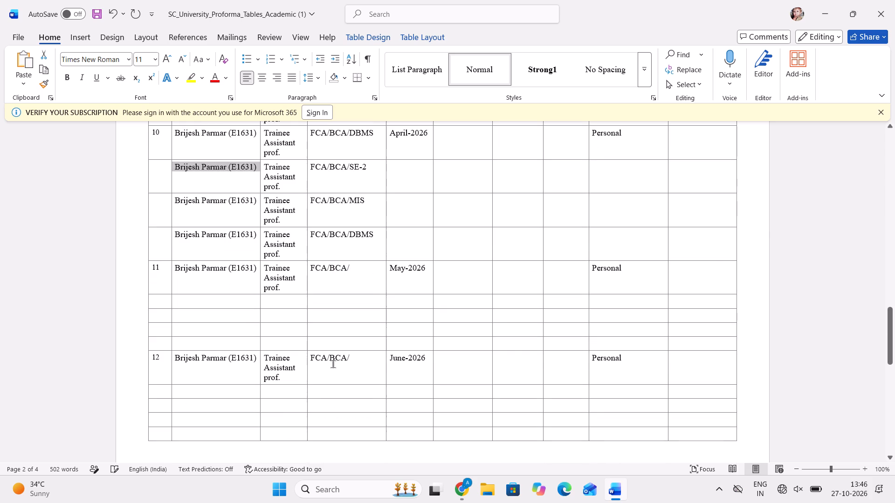
Paste the copied name, designation and SE-2, MIS and DBMS subject cells into the three blank rows below row 11.
scroll(333, 364, down, 1)
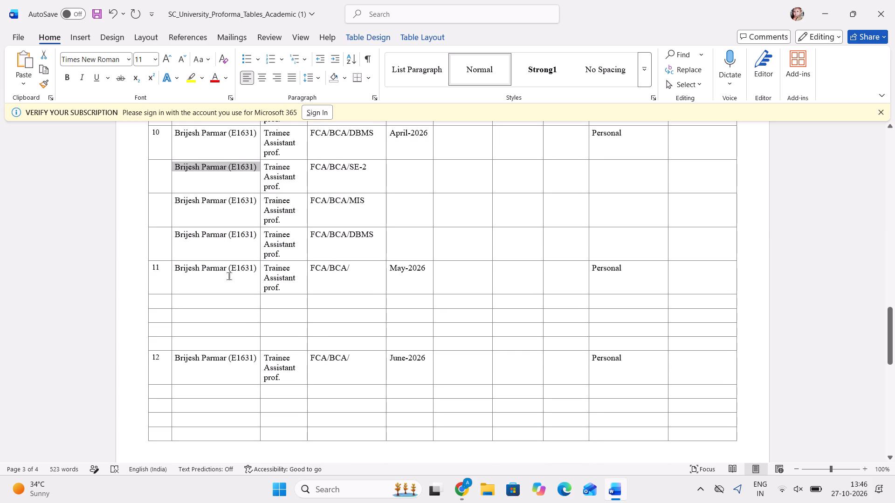
click(220, 301)
key(ctrl+v)
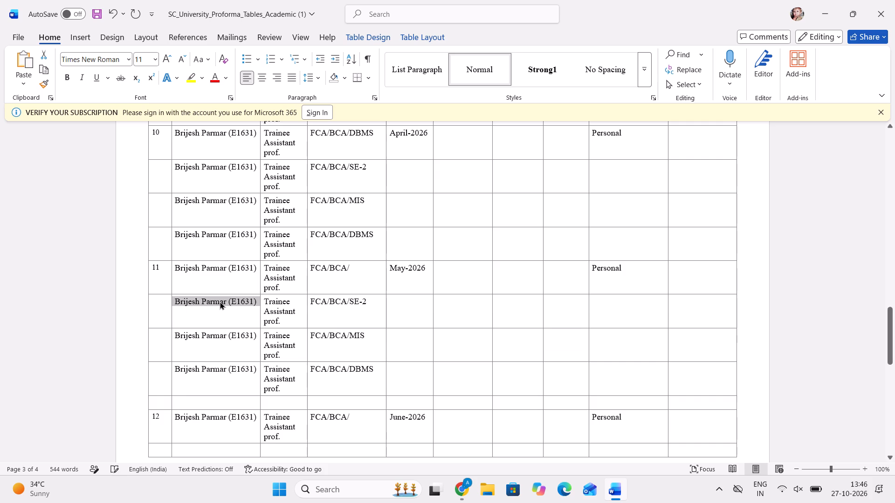
Review the remaining Table 18 rows from May-2026 to August-2026, and go back to the January-2026 rows.
scroll(323, 276, down, 1)
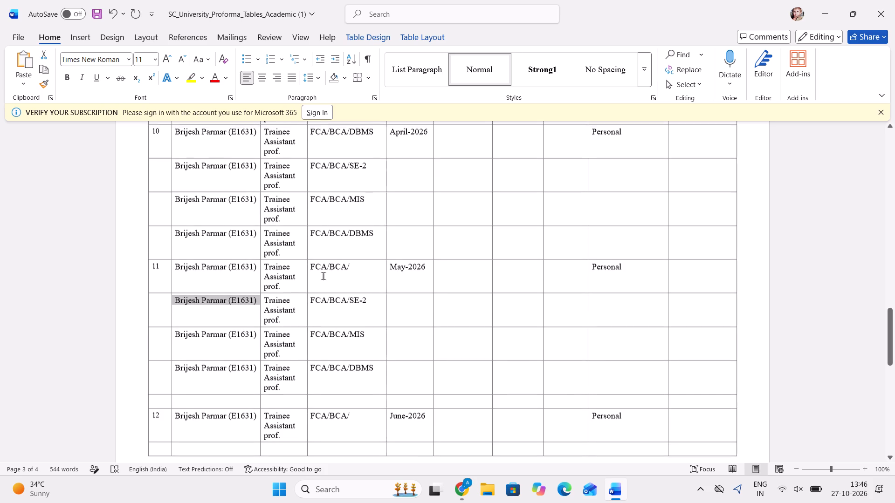
scroll(323, 276, down, 2)
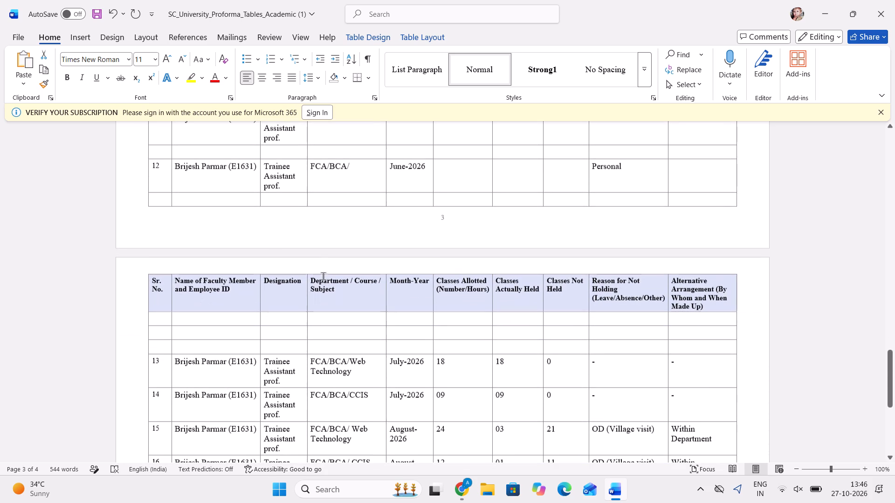
scroll(323, 276, down, 3)
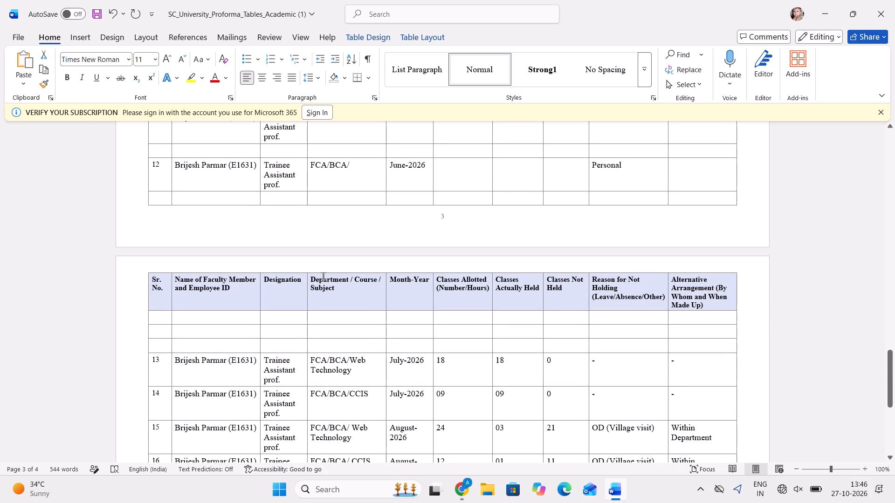
scroll(323, 276, down, 1)
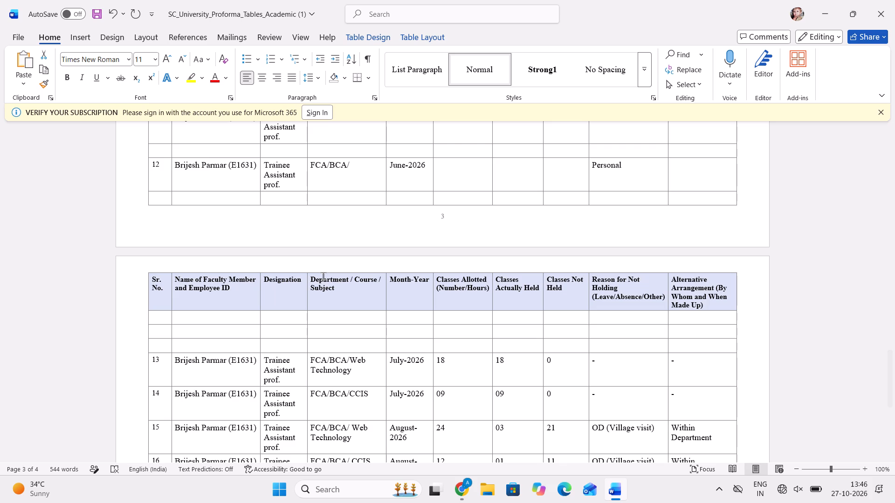
scroll(323, 276, up, 1)
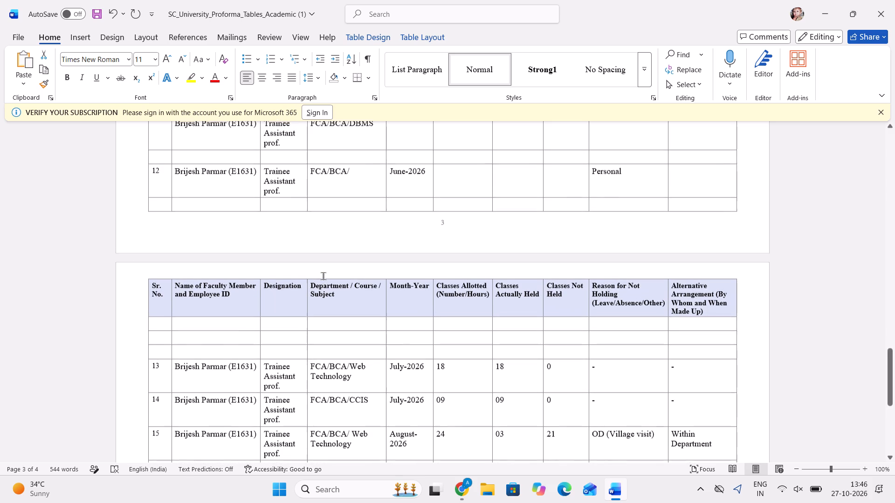
scroll(323, 276, up, 2)
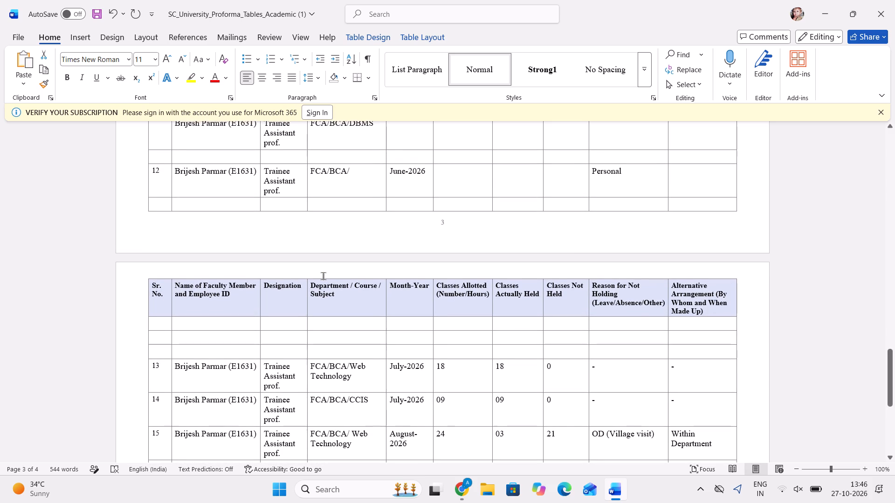
scroll(323, 276, up, 2)
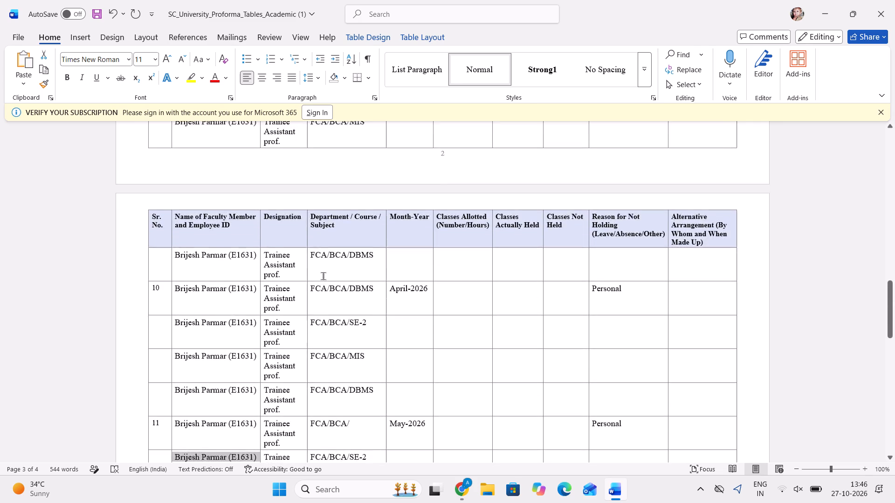
scroll(323, 276, up, 1)
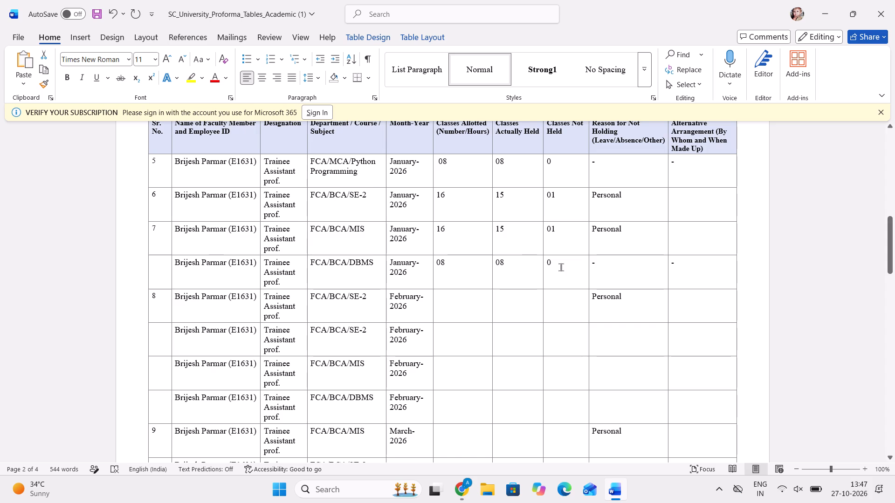
Copy the class counts, reasons and alternative arrangements of the four January-2026 rows into the four February-2026 rows, and save.
drag(563, 267, 466, 177)
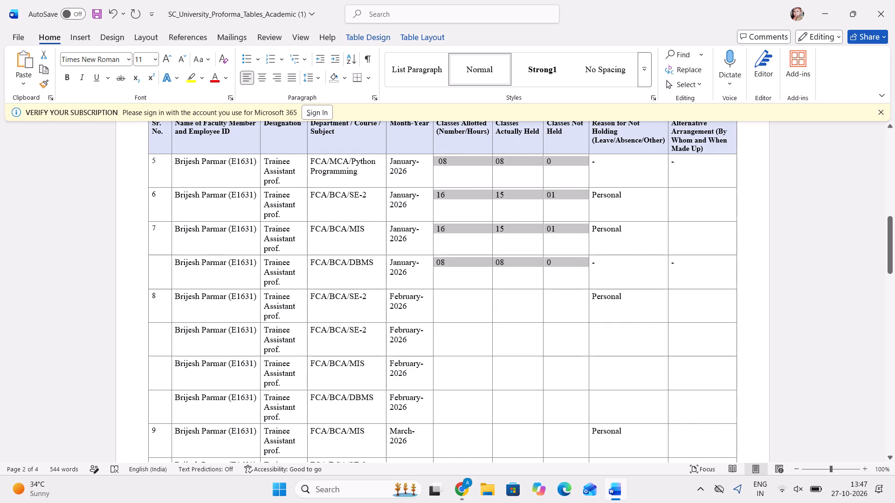
drag(687, 265, 465, 170)
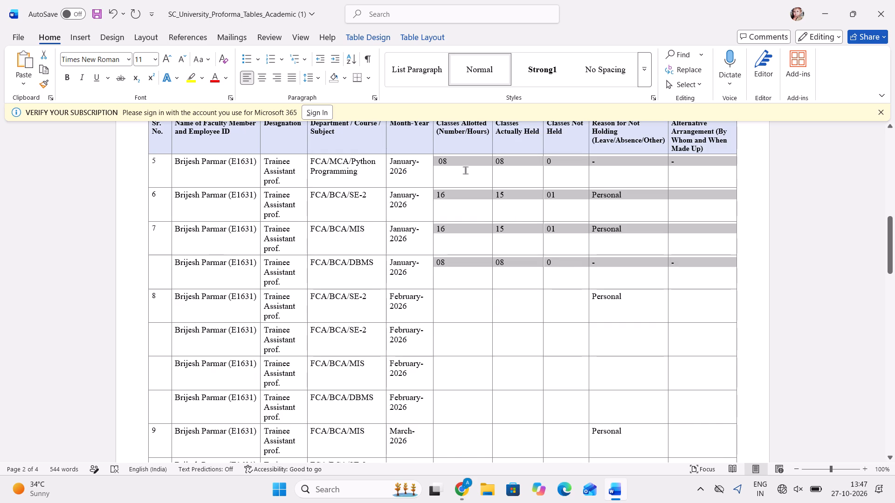
drag(465, 170, 466, 170)
key(ctrl+c)
click(461, 301)
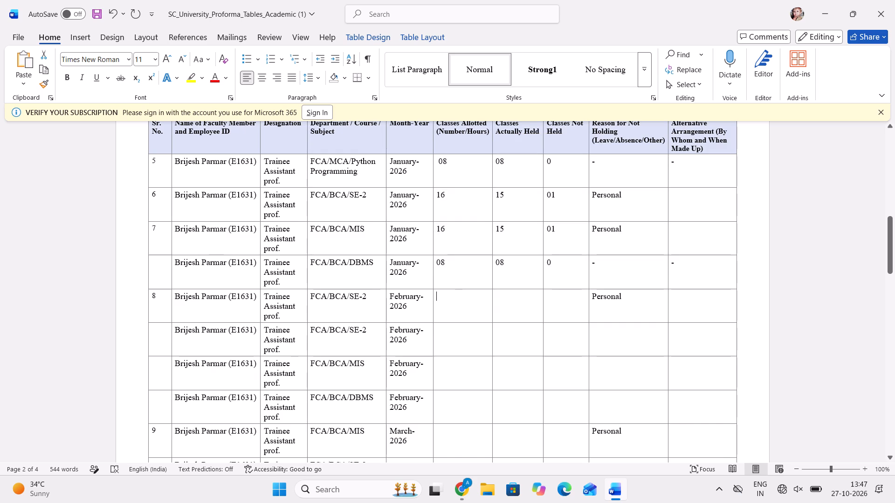
key(ctrl+b)
key(ctrl+v)
key(ctrl+v)
key(ctrl+z)
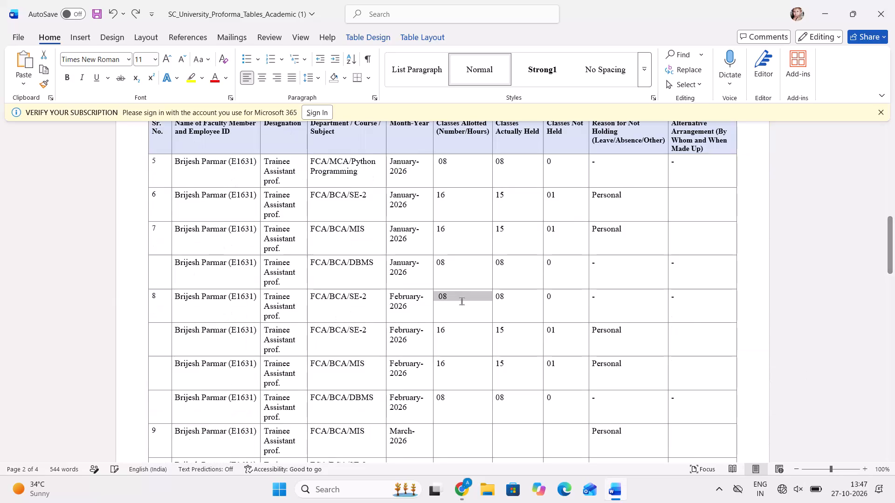
click(513, 304)
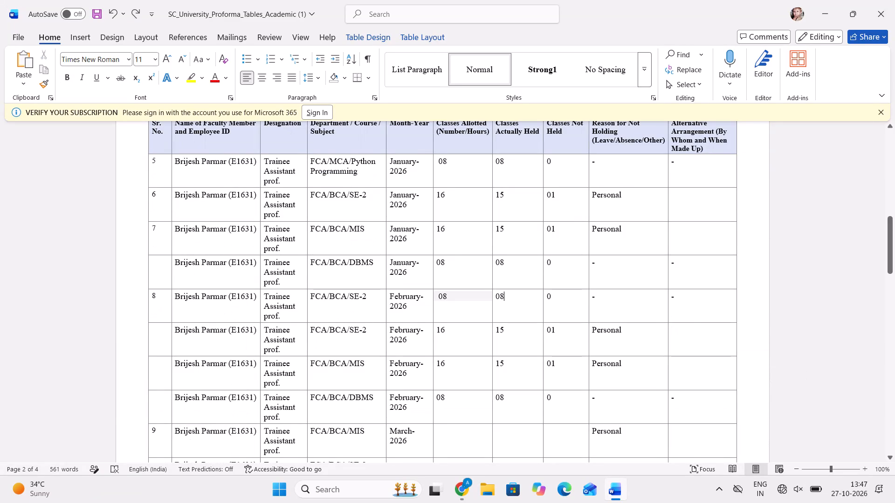
key(ctrl+s)
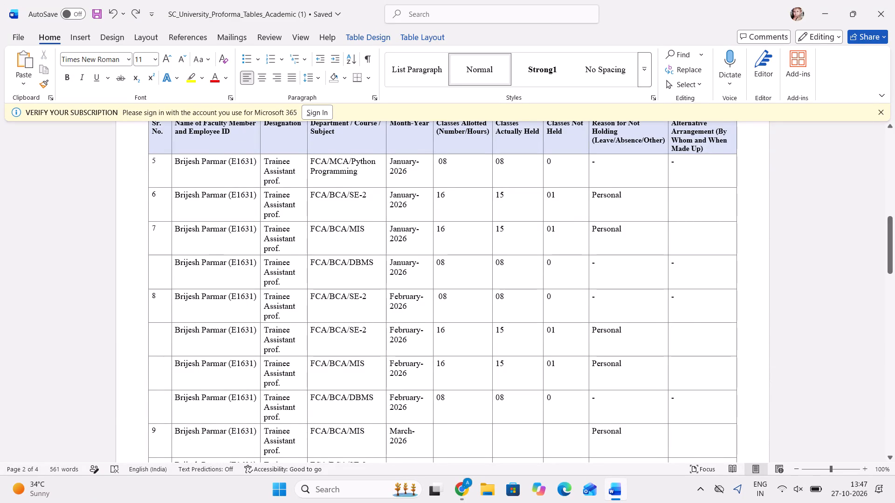
Paste the same copied counts, reasons and arrangements into row 9, March-2026, and the three rows below it.
scroll(513, 304, down, 1)
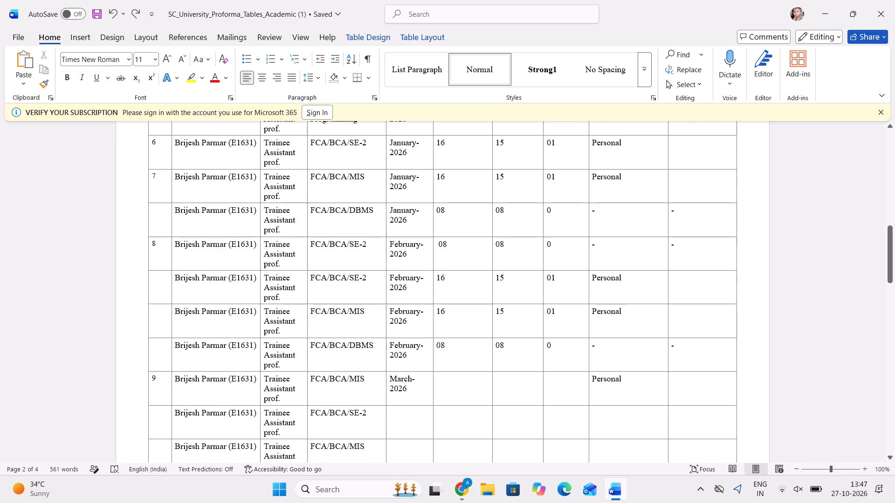
click(444, 394)
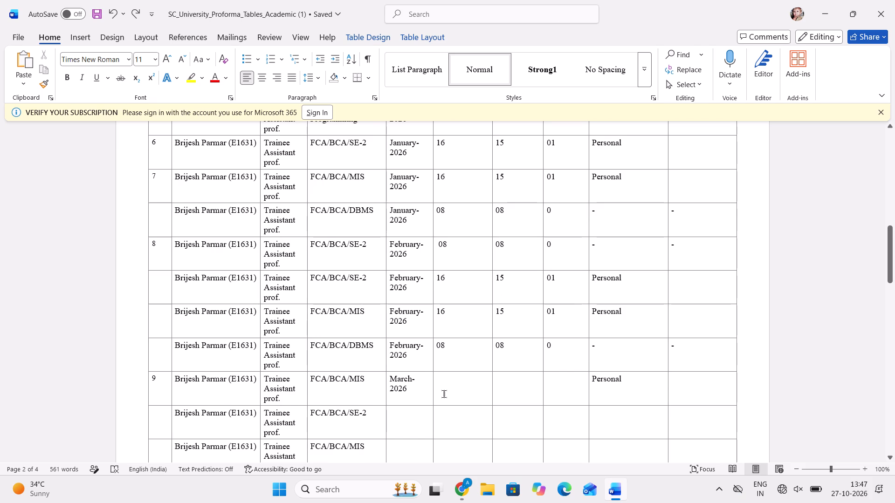
key(ctrl+v)
Copy March-2026 from row 9 into the blank Month-Year cells of the SE-2, MIS and DBMS rows below it, and save.
scroll(444, 394, down, 1)
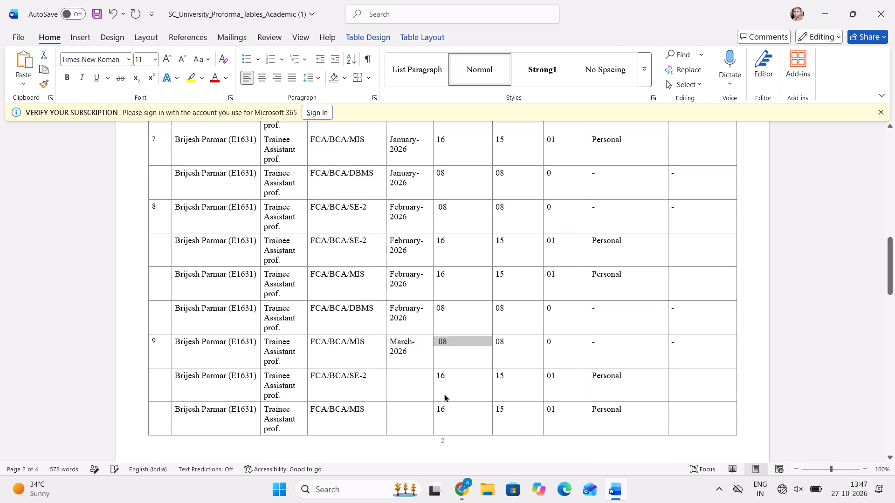
scroll(444, 394, down, 1)
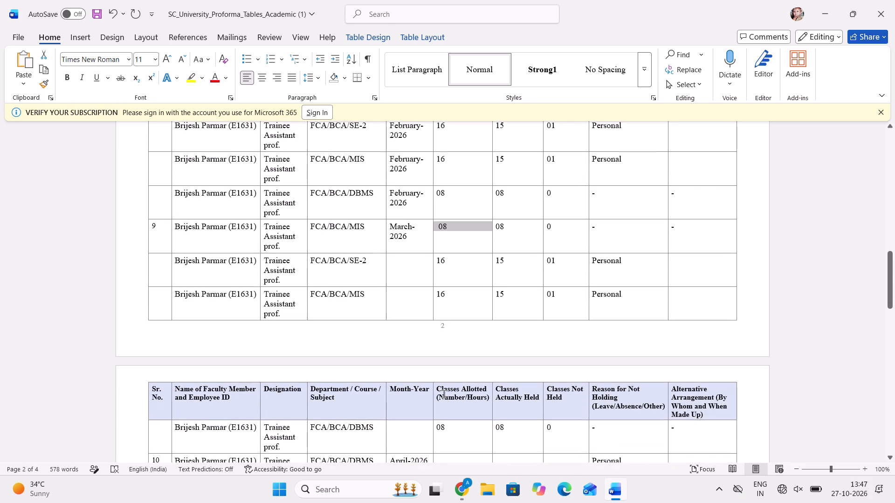
scroll(444, 394, down, 2)
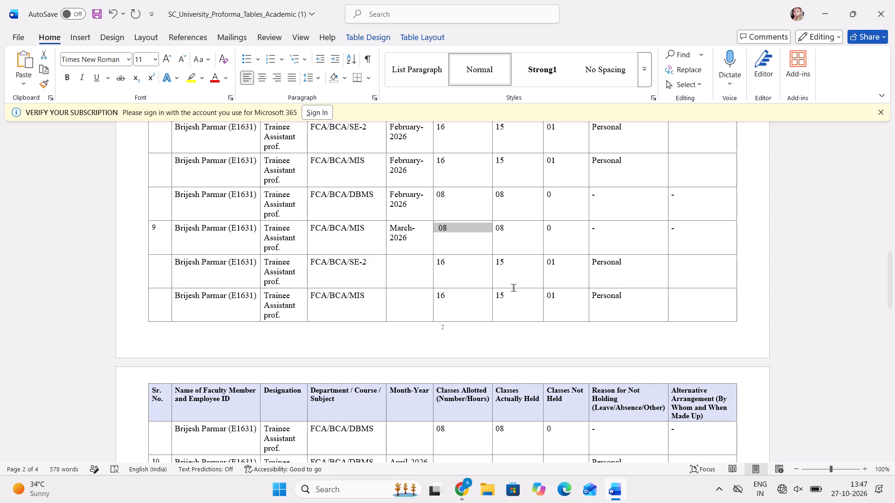
drag(408, 238, 389, 231)
key(ctrl+c)
drag(402, 270, 411, 299)
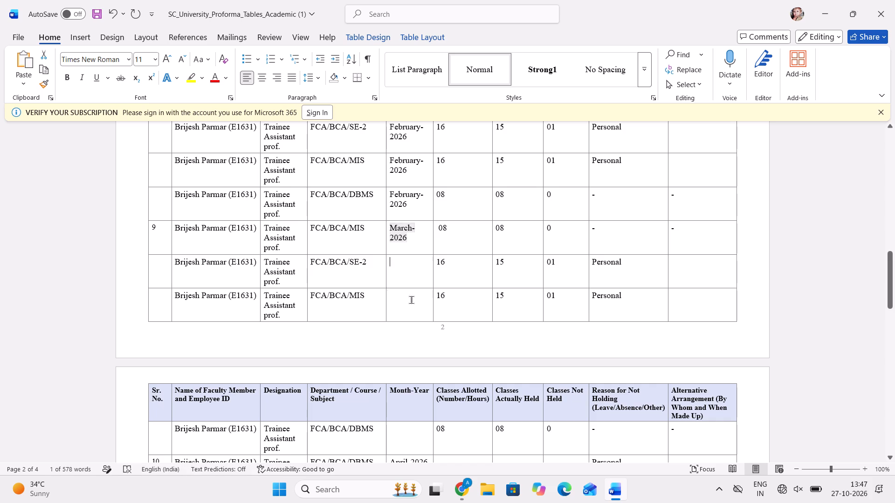
drag(411, 299, 413, 307)
key(ctrl+v)
scroll(413, 307, down, 1)
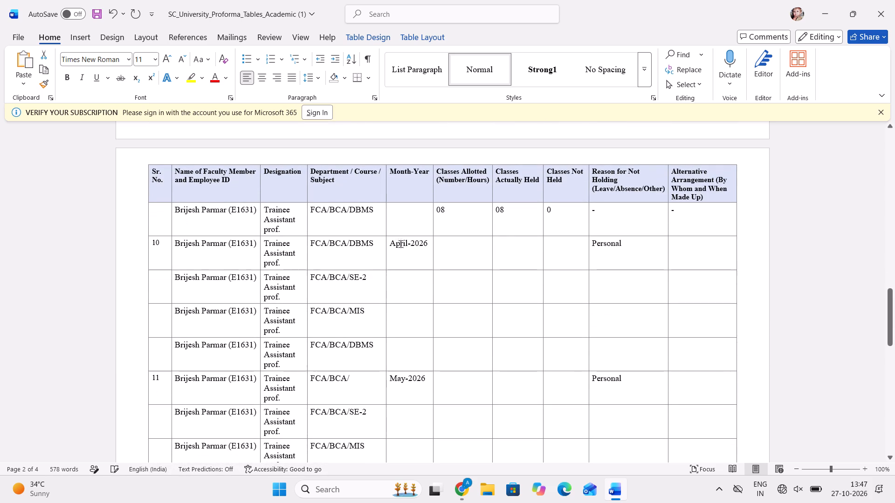
click(404, 224)
key(ctrl+v)
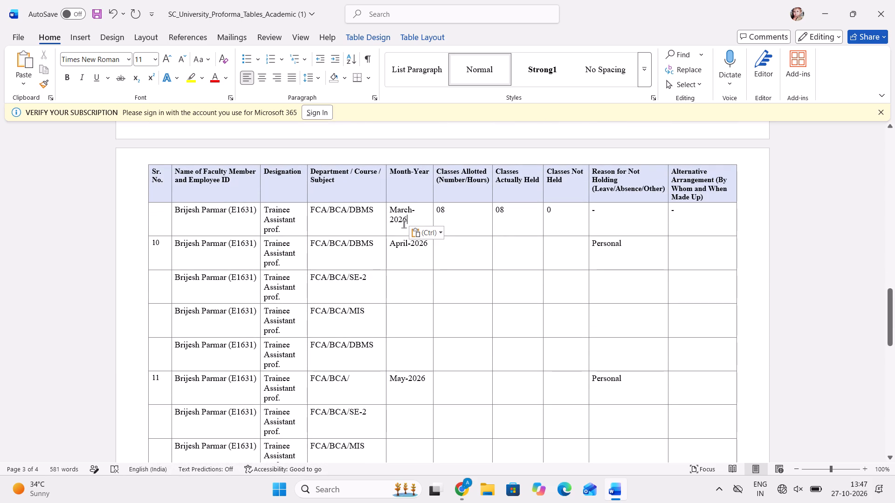
key(ctrl+s)
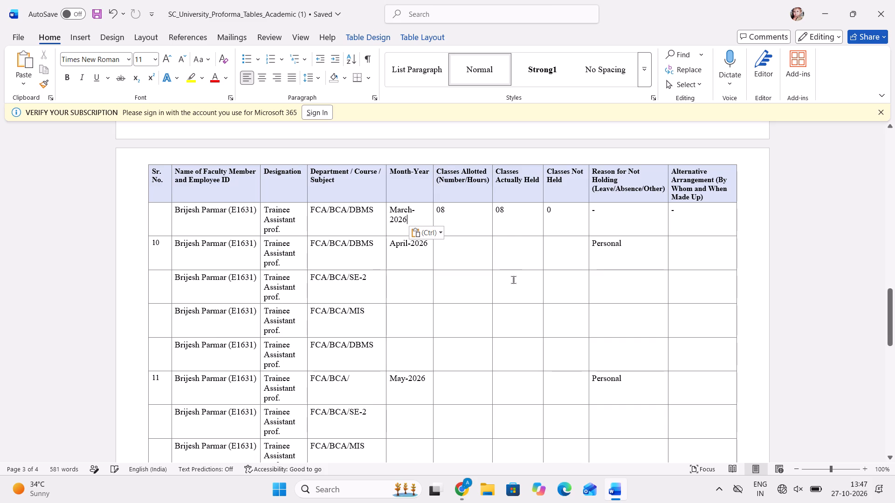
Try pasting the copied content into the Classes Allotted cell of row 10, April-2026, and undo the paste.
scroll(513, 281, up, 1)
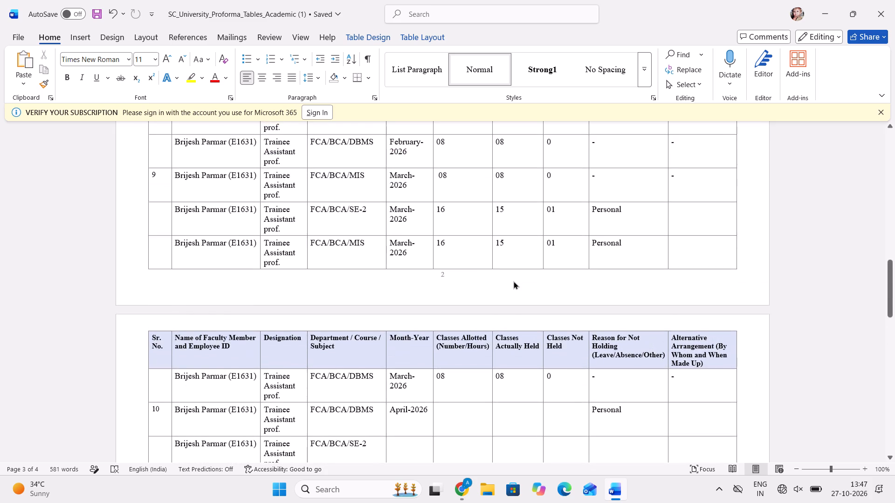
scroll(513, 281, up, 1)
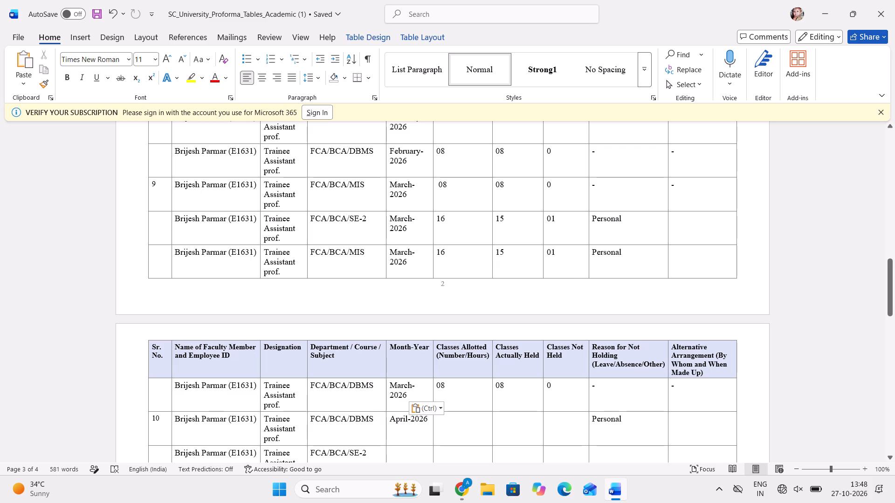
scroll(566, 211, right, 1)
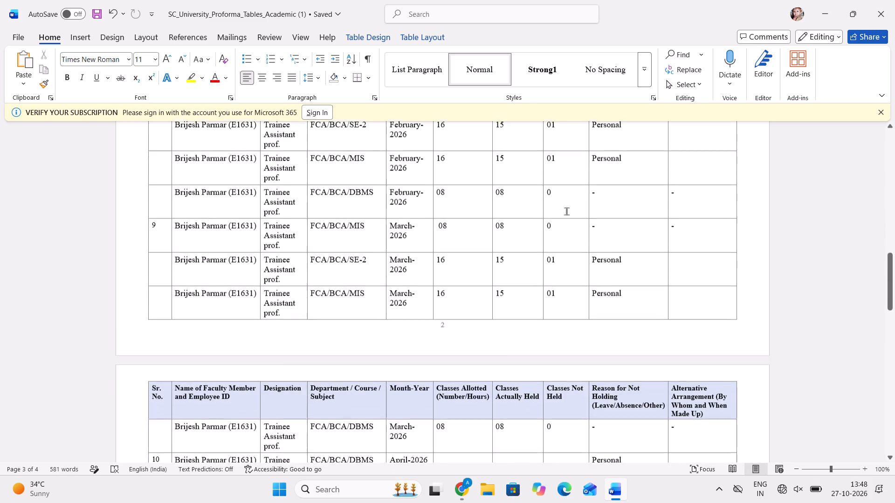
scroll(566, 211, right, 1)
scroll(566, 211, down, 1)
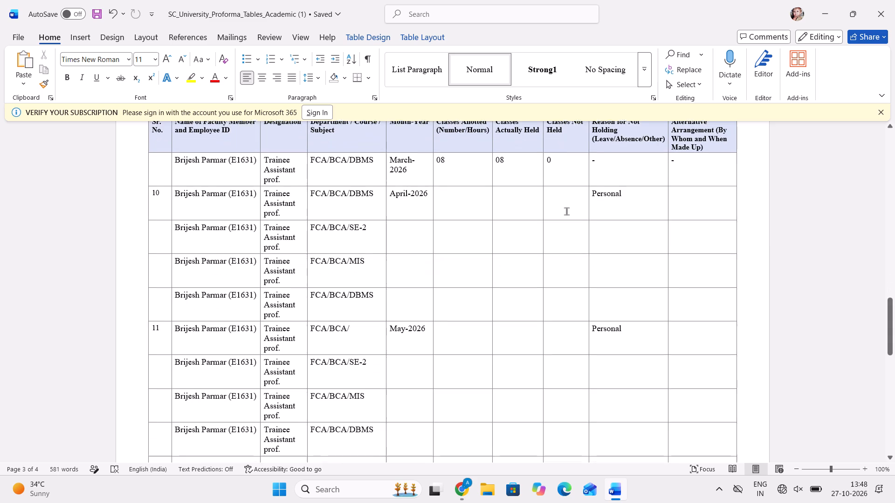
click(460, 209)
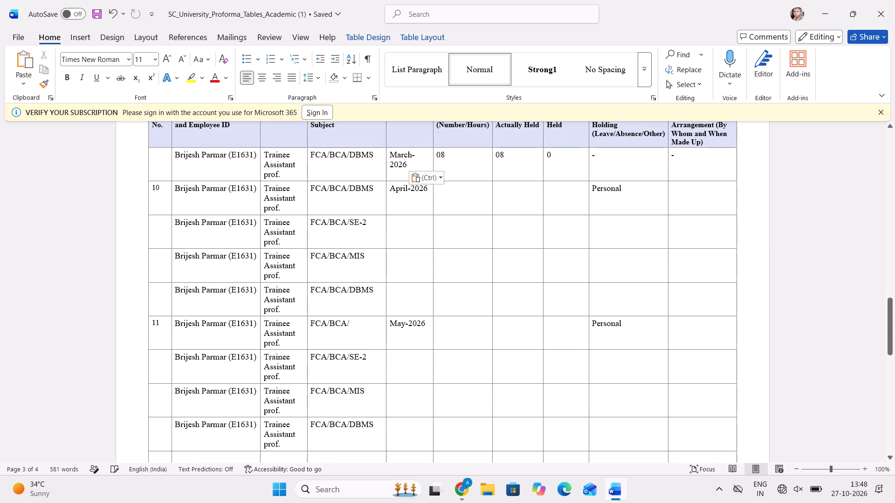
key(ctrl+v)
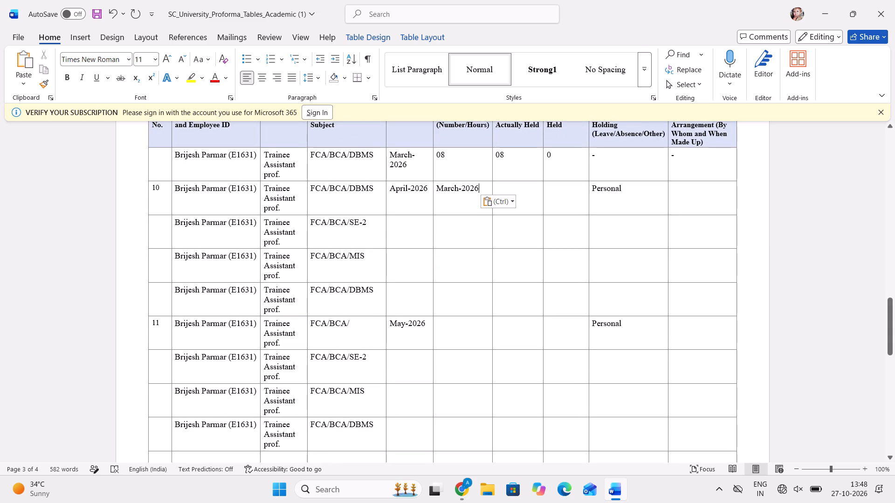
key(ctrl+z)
Copy the class counts, reasons and arrangements of the four February-2026 rows into row 10, April-2026, and the three rows below it.
scroll(460, 209, up, 1)
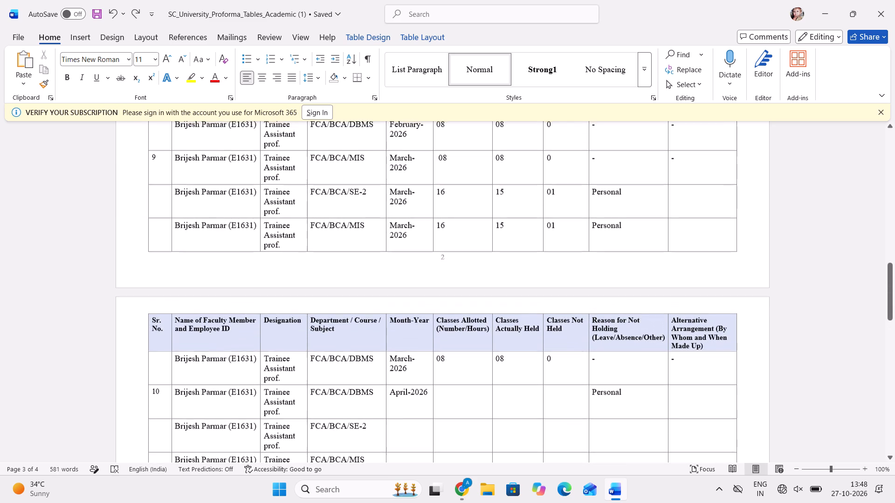
scroll(460, 209, up, 1)
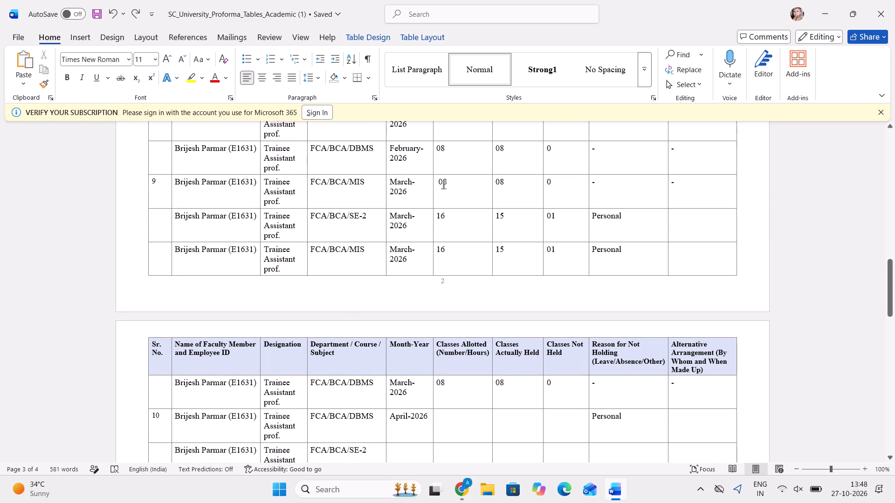
scroll(443, 185, up, 1)
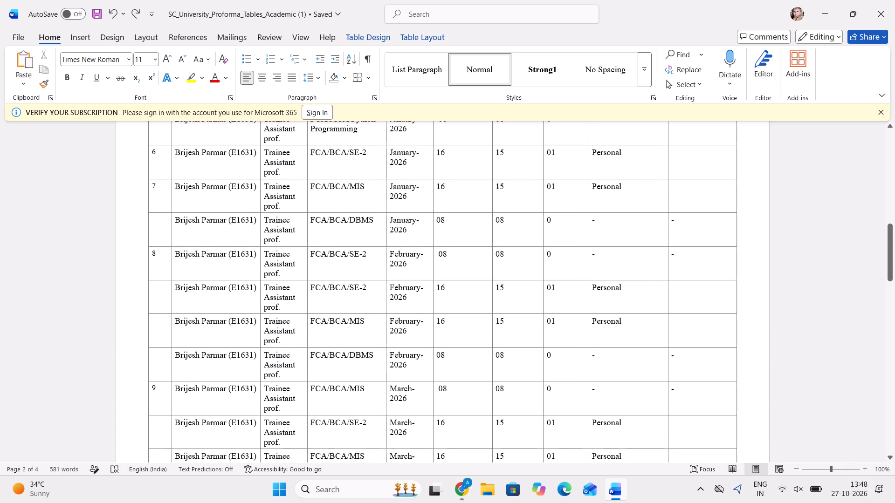
drag(443, 260, 581, 357)
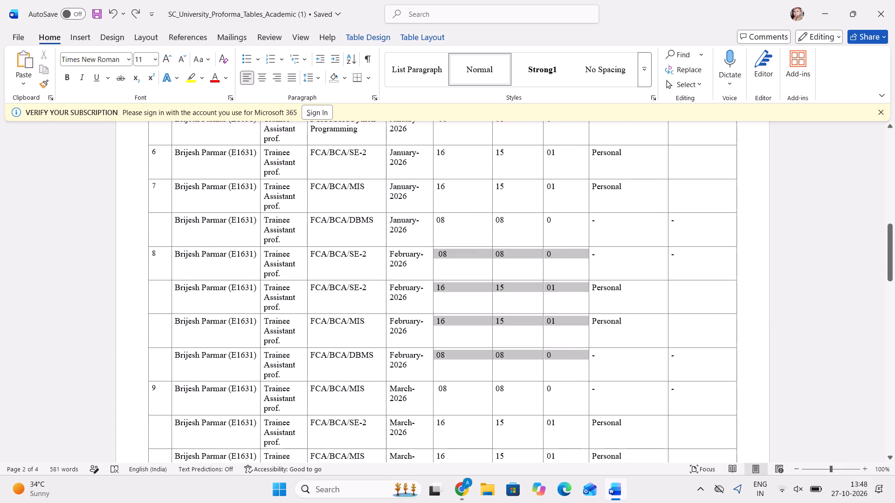
drag(581, 357, 705, 355)
key(ctrl+c)
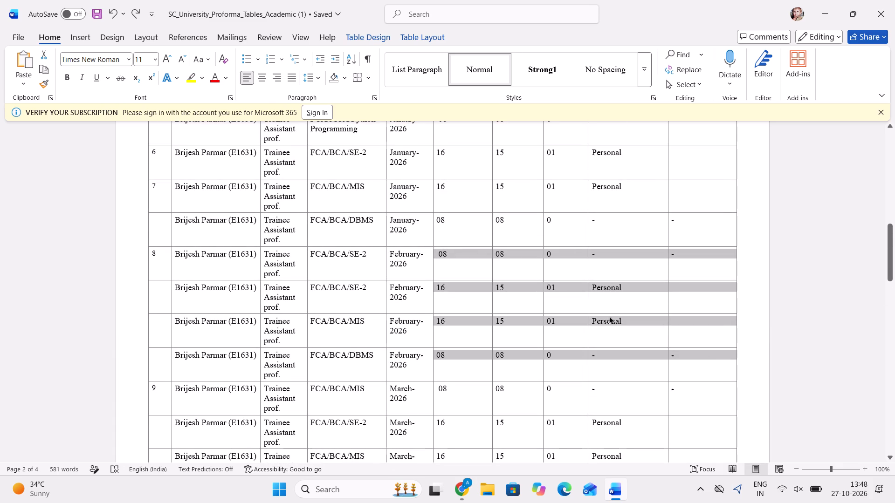
scroll(575, 306, down, 1)
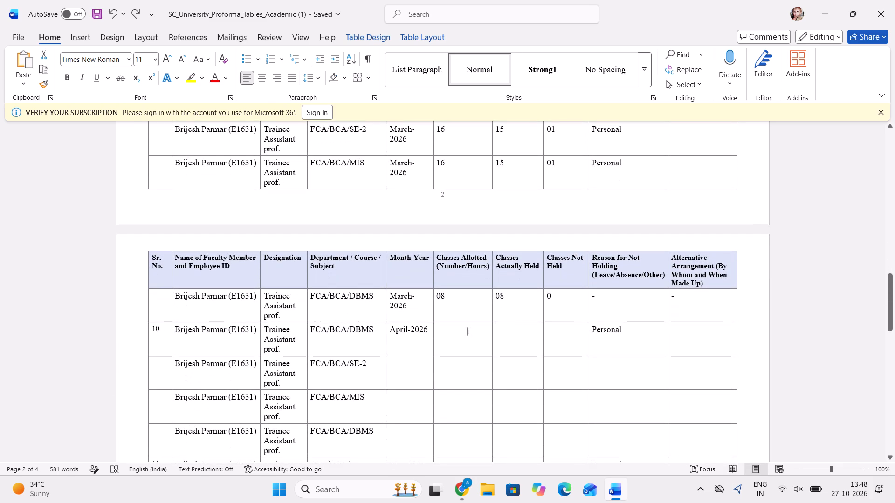
click(467, 331)
key(ctrl+v)
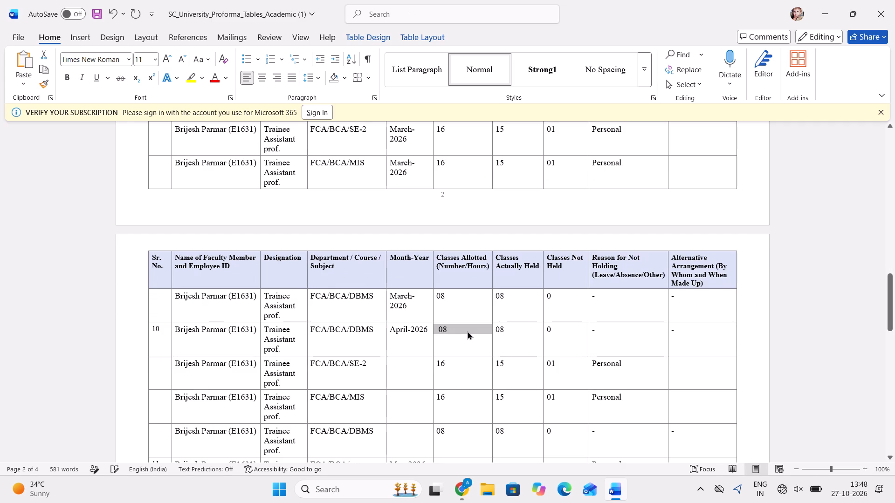
Clear the reason and alternative arrangement cells of row 10, April-2026, and the three rows below it.
scroll(532, 313, down, 1)
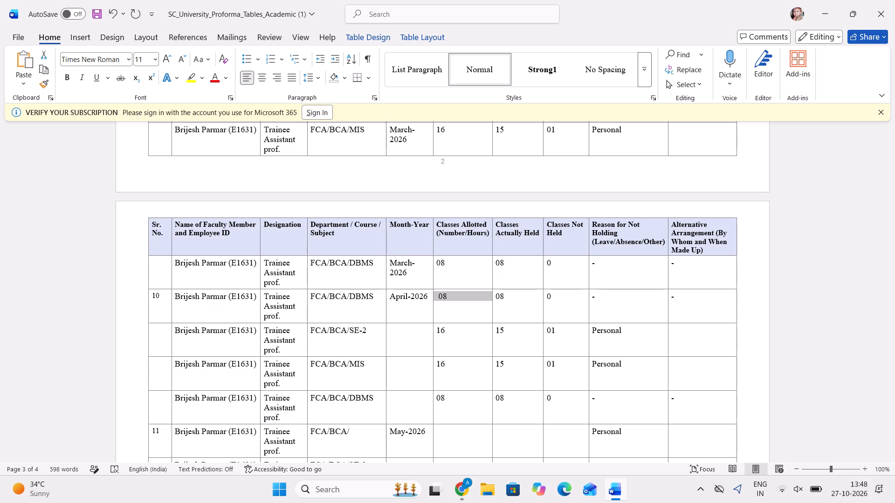
drag(625, 366, 614, 357)
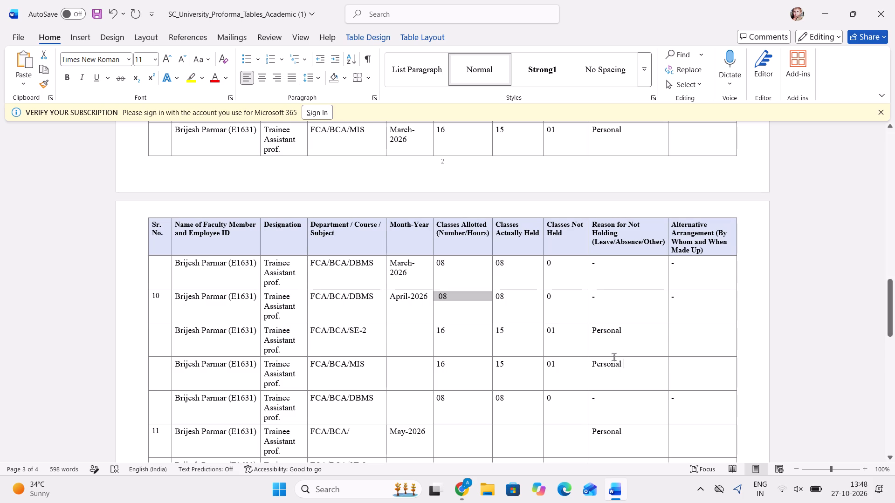
drag(614, 357, 602, 345)
key(Delete)
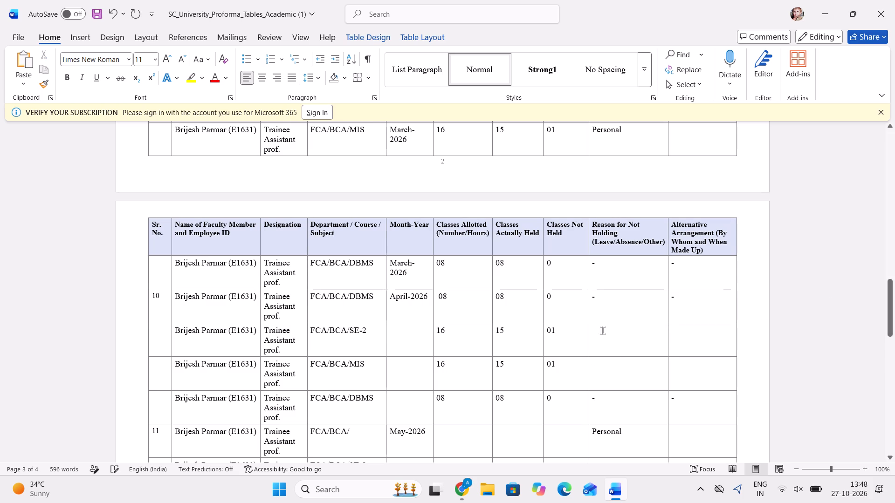
drag(602, 308, 675, 401)
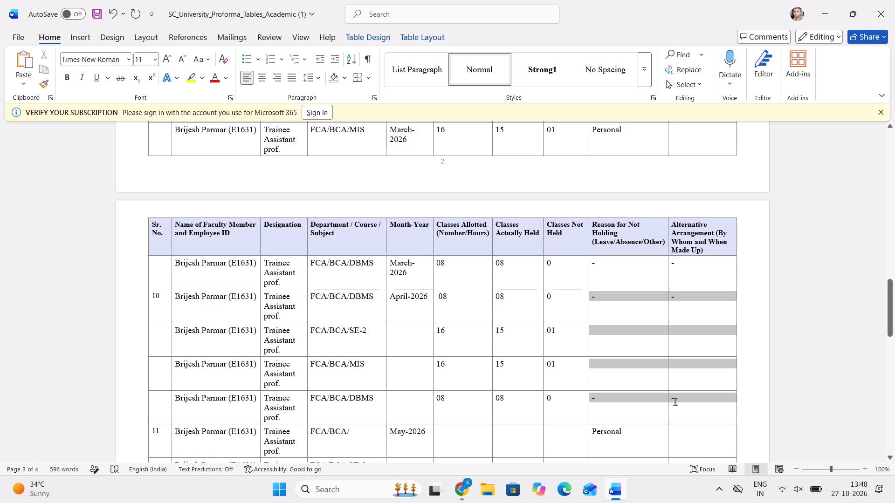
drag(675, 401, 675, 401)
key(Delete)
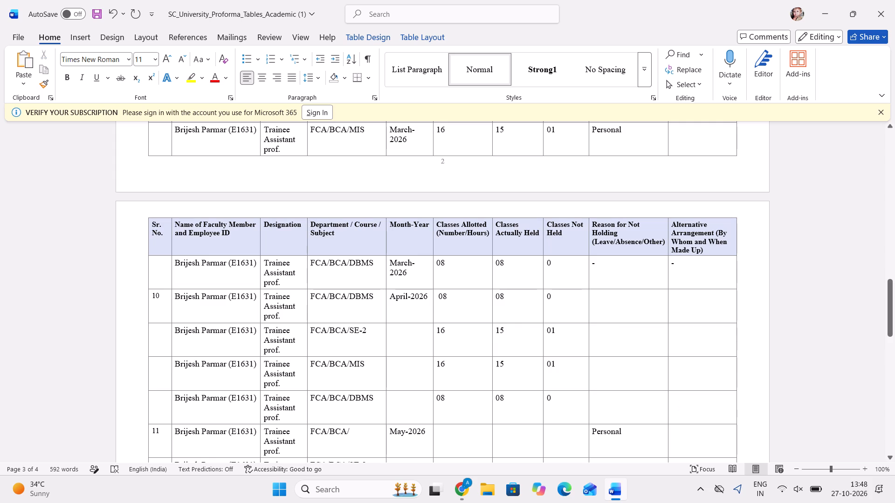
Enter "OD (Seminar)" as the reason for not holding classes in row 10, April-2026.
key(o)
key(BackSpace)
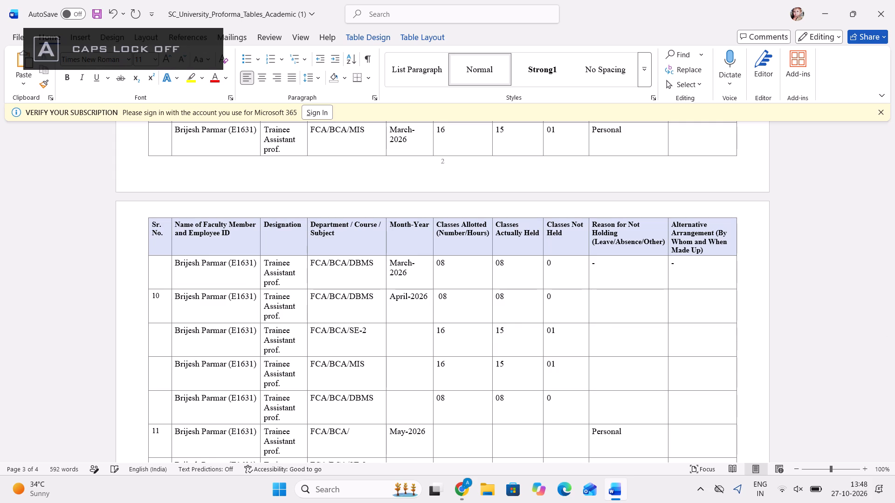
text(OD ()
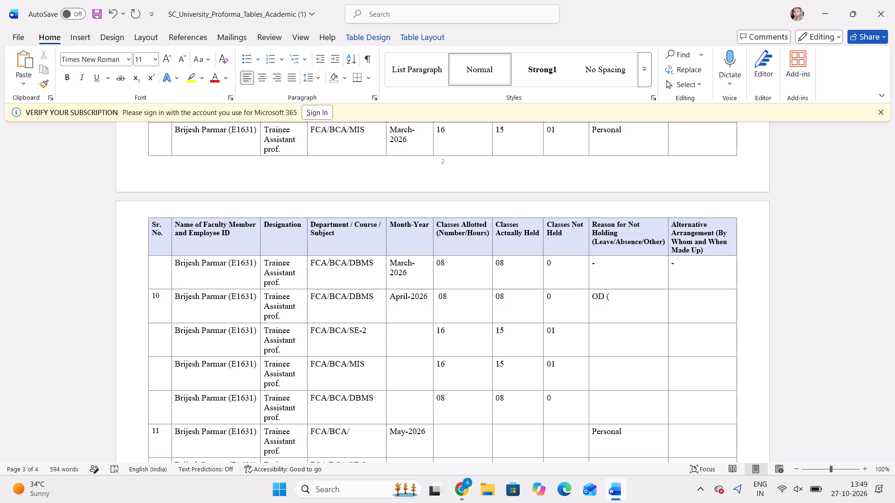
key(s)
text(emin)
text(r)
key(space)
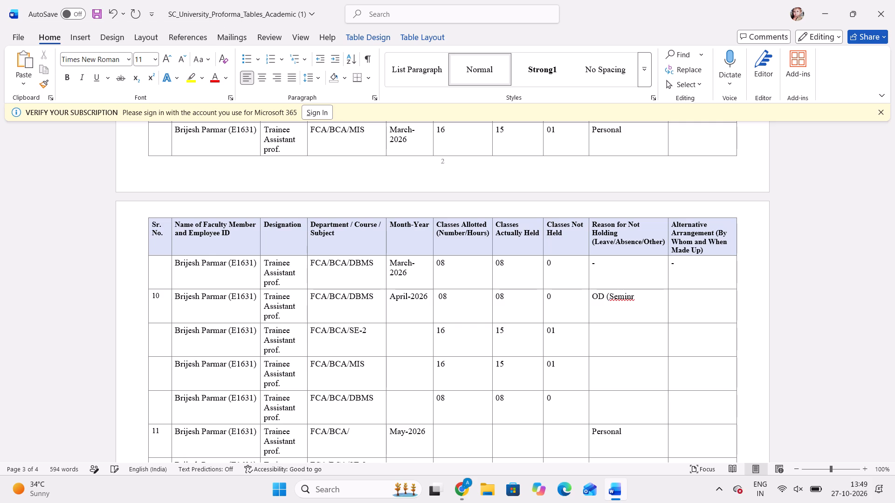
click(620, 300)
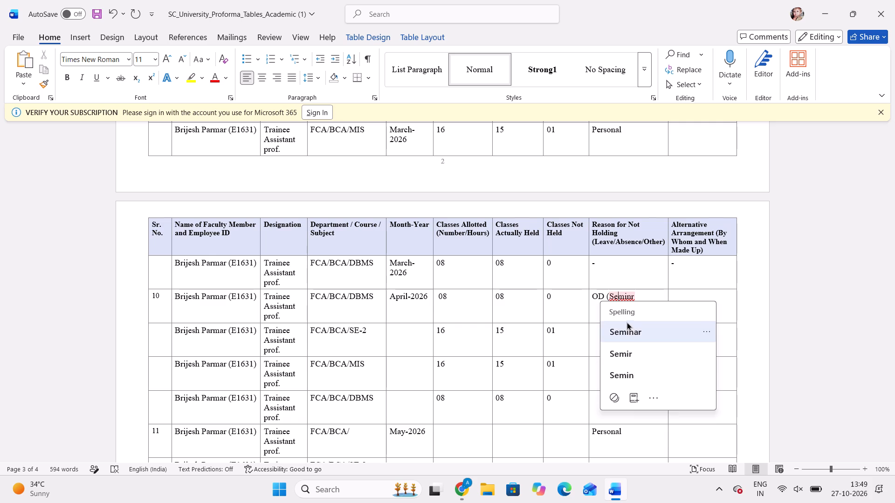
click(629, 327)
key(BackSpace)
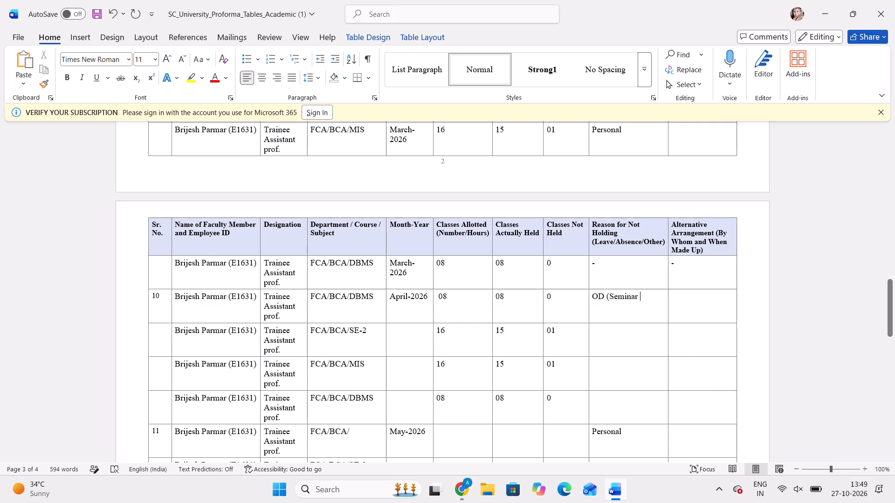
key(shift+parenright)
Copy the OD (Seminar) reason from row 10 into the reason cells of the SE-2, MIS and DBMS rows below it.
drag(647, 307, 599, 306)
key(ctrl+c)
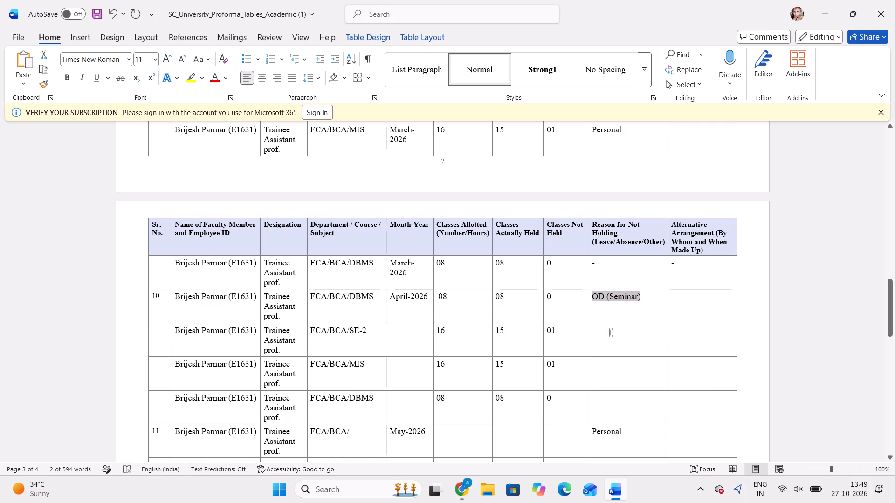
drag(609, 332, 624, 398)
key(ctrl+v)
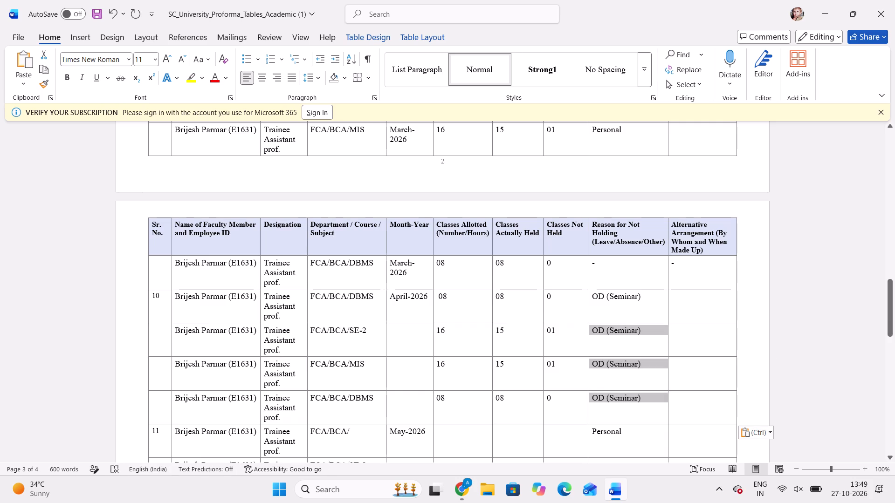
Set row 10, April-2026, to 07 classes actually held and 01 class not held.
click(507, 298)
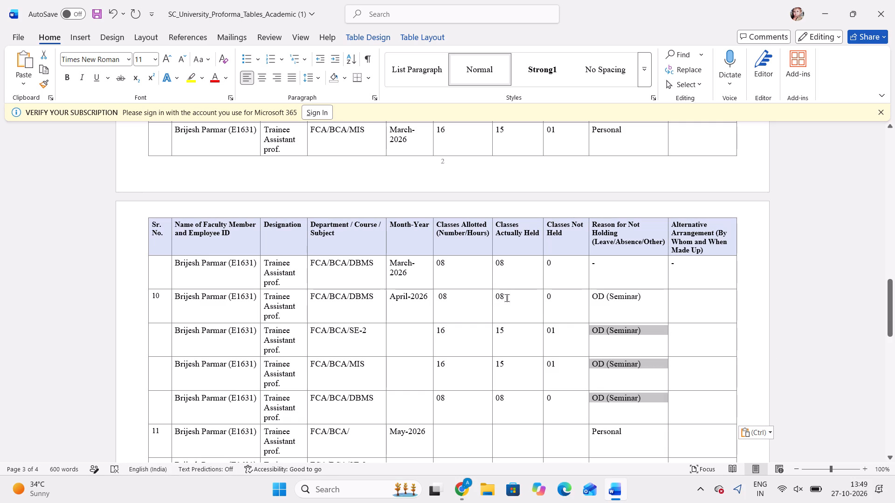
key(BackSpace)
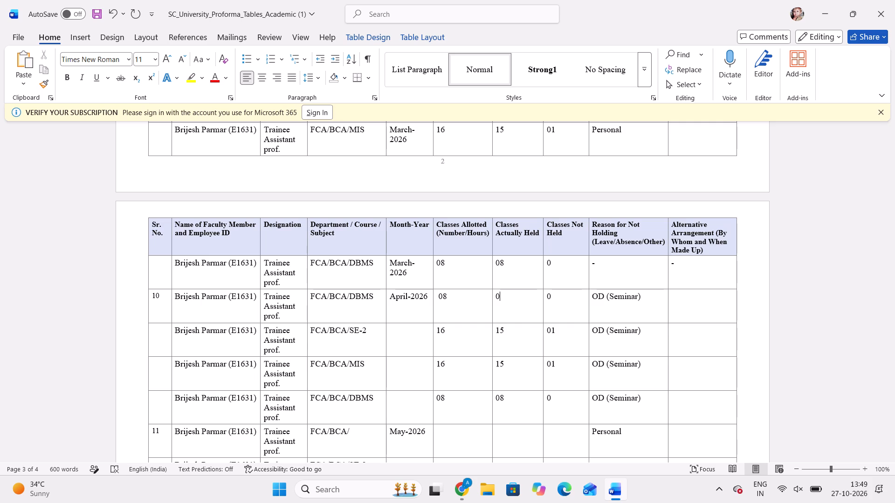
key(7)
key(Right)
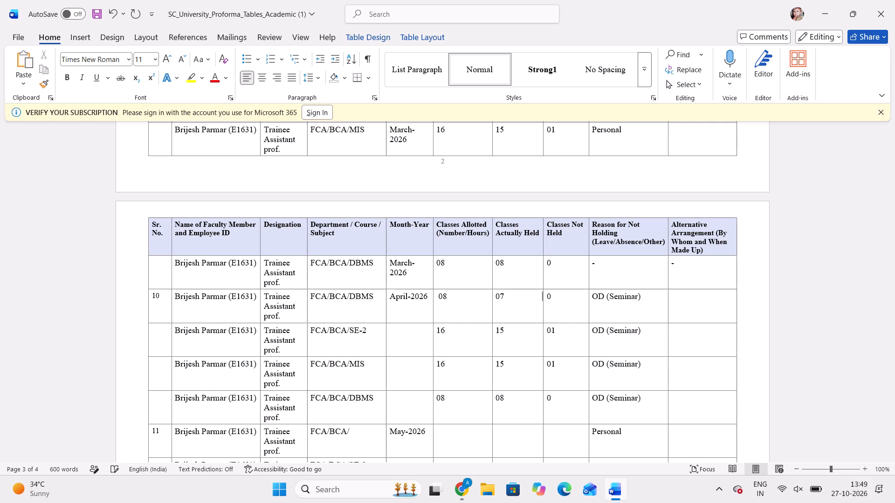
key(Right)
key(Right)
key(Left)
key(1)
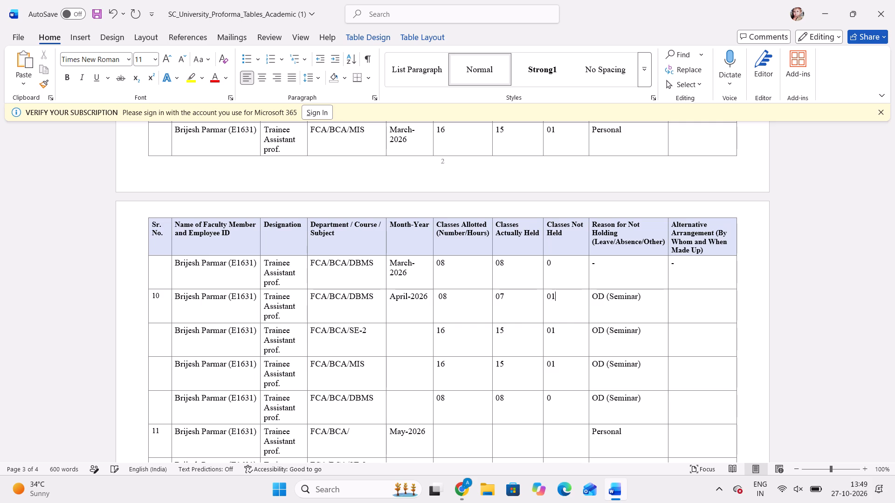
Set the DBMS row just above row 11 to 01 class not held and 07 actually held, and save the document.
key(Down)
key(Down)
key(Down)
key(Down)
key(Up)
key(1)
key(Left)
key(Left)
key(Left)
key(Left)
key(Delete)
key(7)
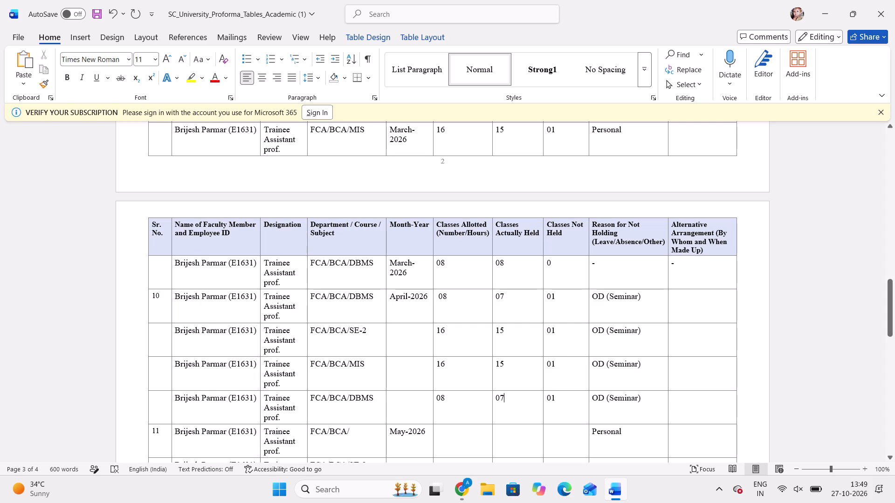
key(ctrl+s)
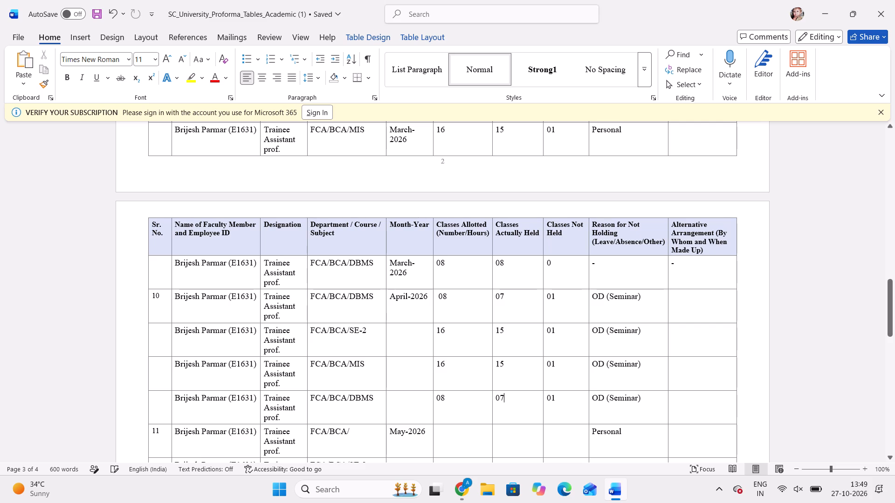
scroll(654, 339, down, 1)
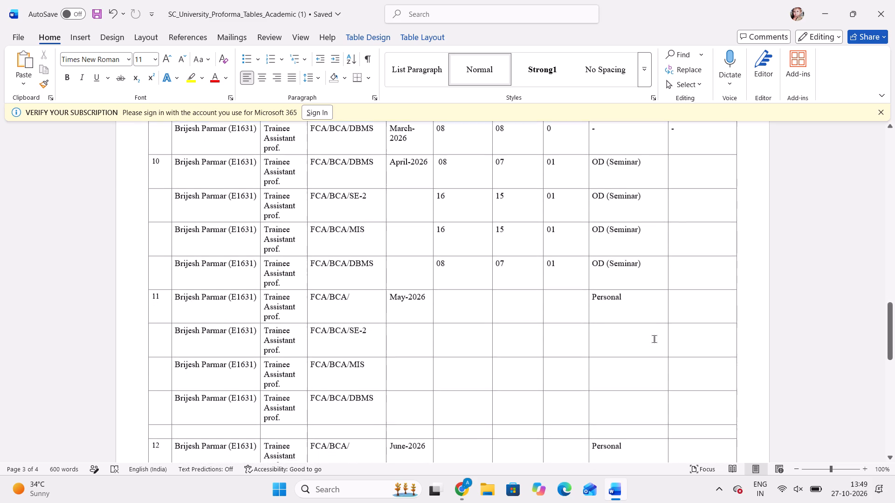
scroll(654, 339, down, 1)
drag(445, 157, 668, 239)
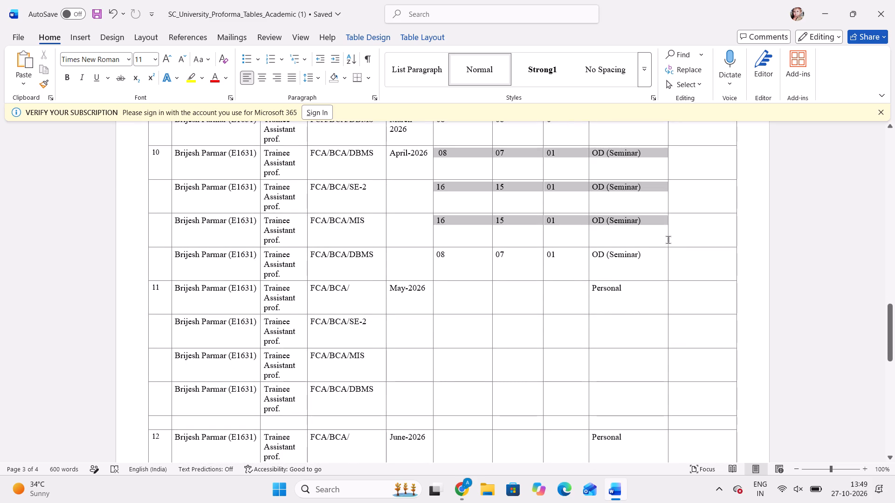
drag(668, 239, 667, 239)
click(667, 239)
Copy "Within Department" from row 15 into the alternative arrangement cells of row 10 and the three rows below it.
scroll(667, 239, down, 1)
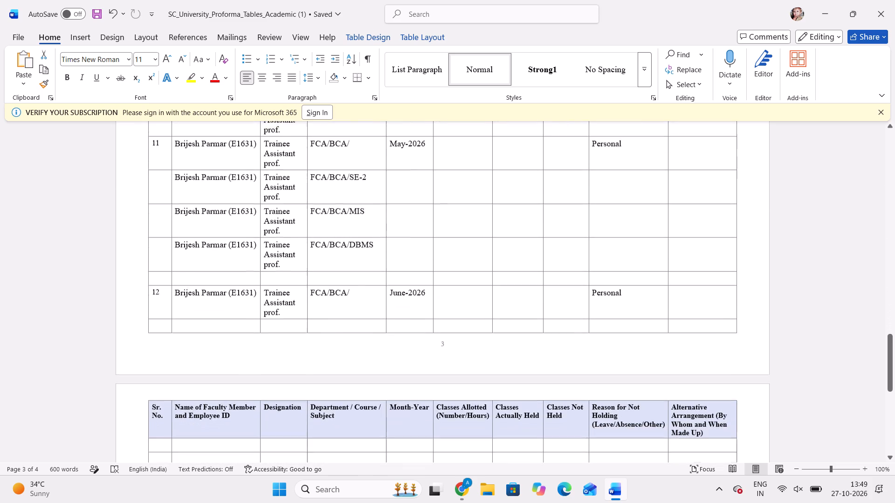
scroll(667, 239, down, 2)
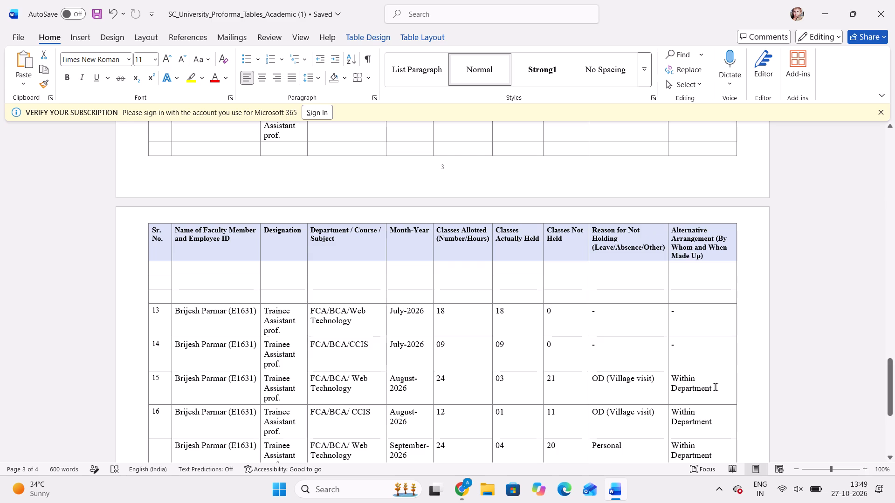
drag(715, 387, 673, 379)
key(ctrl+c)
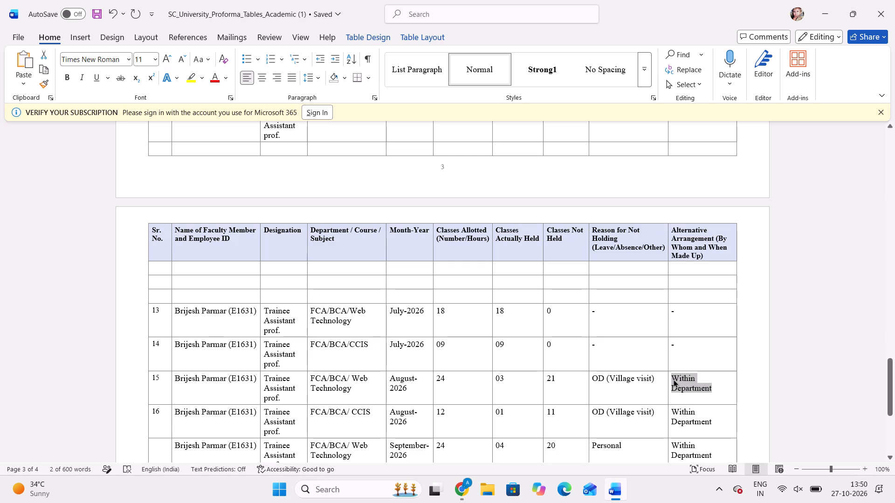
scroll(664, 302, up, 2)
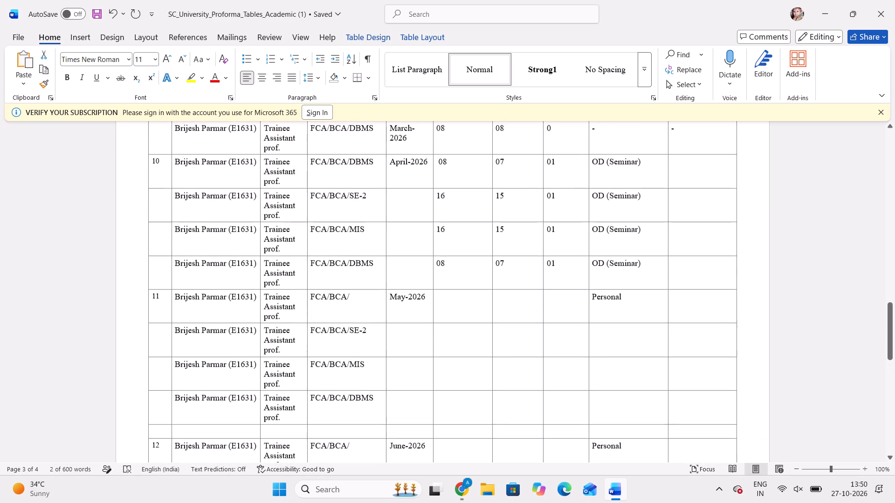
drag(687, 166, 711, 271)
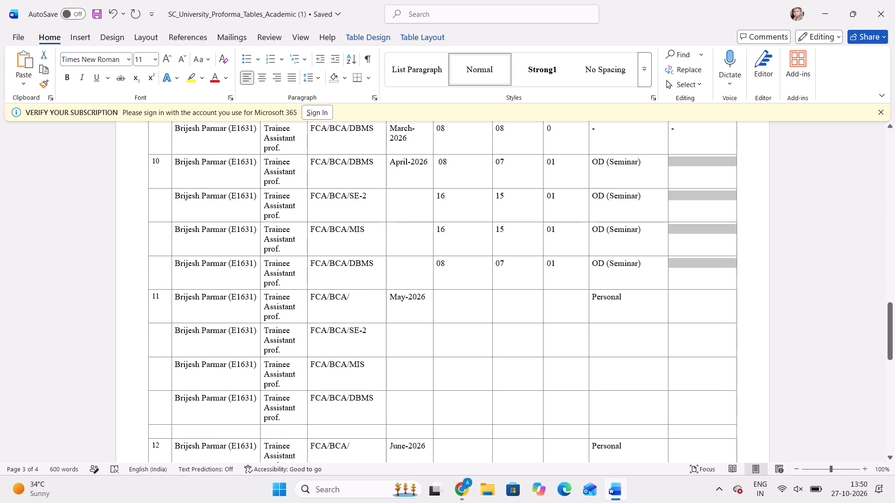
key(ctrl+v)
click(582, 252)
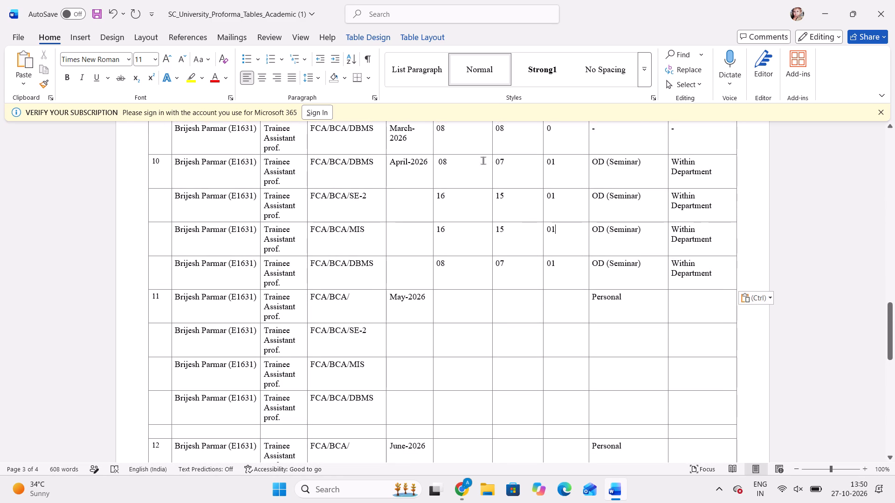
Copy the class counts, reasons and arrangements of the four April-2026 rows into row 11 and the three rows below it.
drag(459, 170, 705, 267)
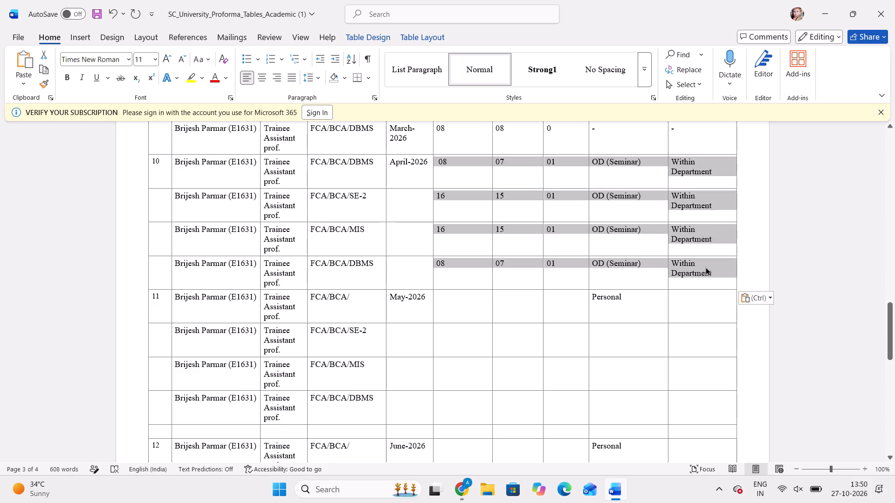
key(ctrl+c)
click(453, 304)
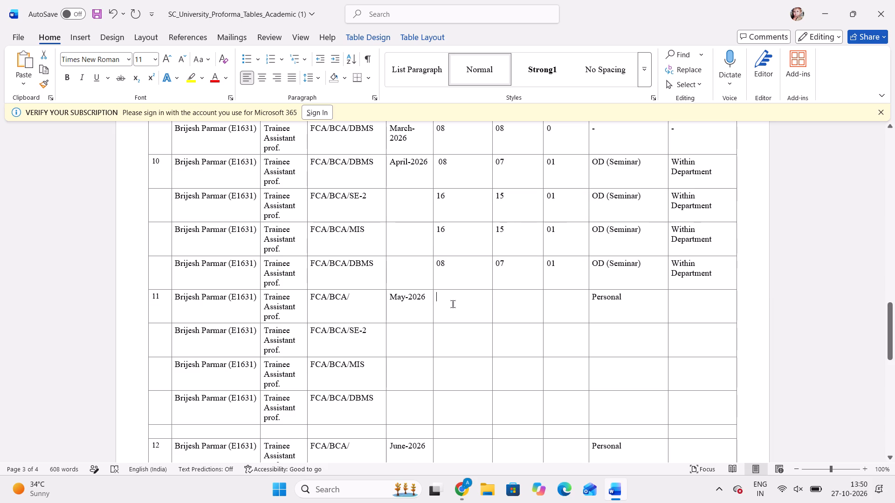
key(ctrl+v)
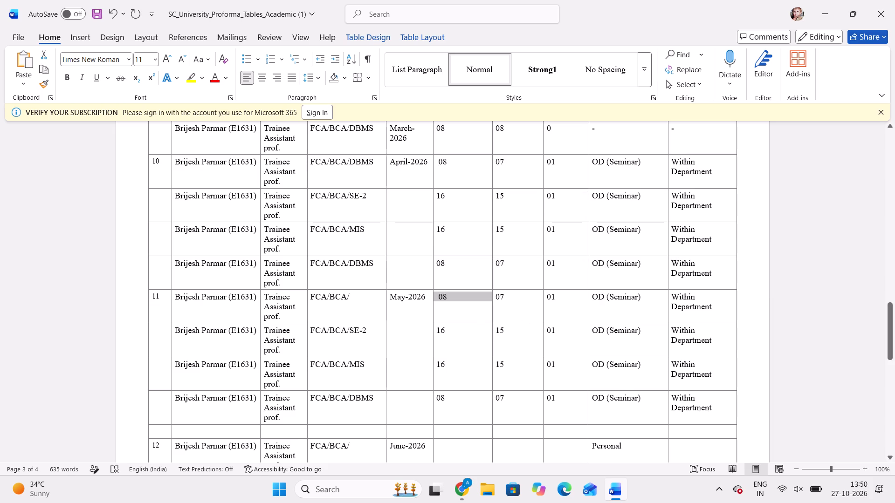
Change the reason for not holding classes in row 11, May-2026, to "OD (Out Reach Activity)".
drag(651, 298, 631, 299)
click(631, 299)
double_click(625, 298)
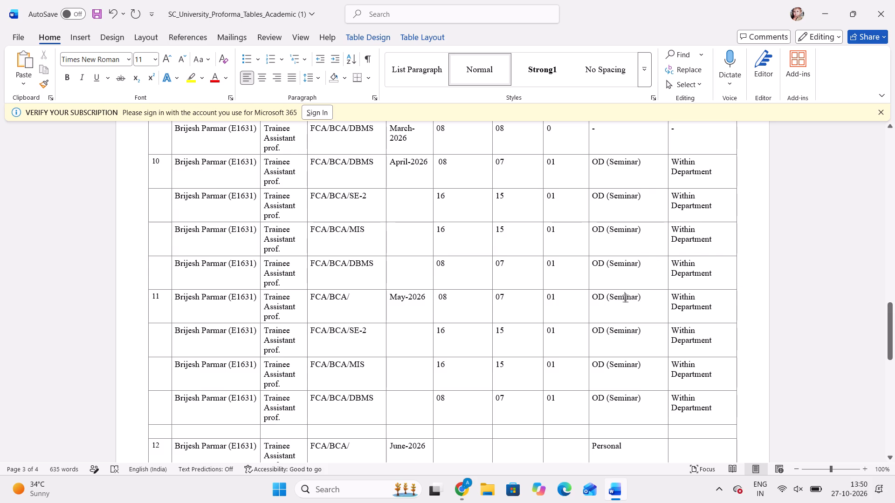
key(shift+o)
key(BackSpace)
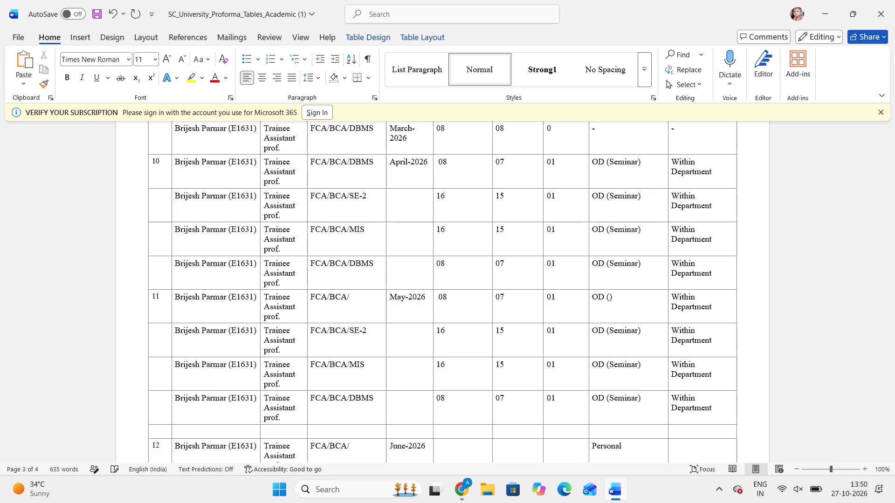
text(Out)
key(space)
text(Reach)
key(space)
text(Act)
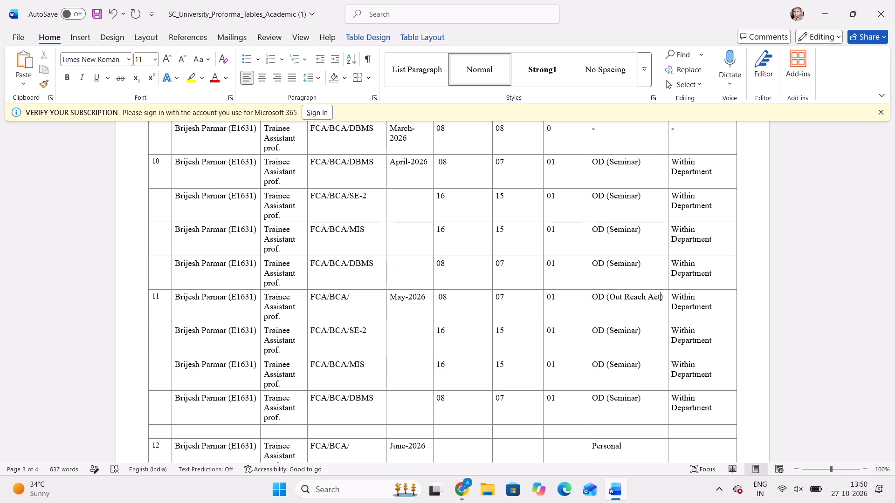
text(ivity)
Copy row 11's OD (Out Reach Activity) reason into the SE-2, MIS and DBMS rows below it, and save the document.
click(644, 309)
drag(634, 309, 607, 304)
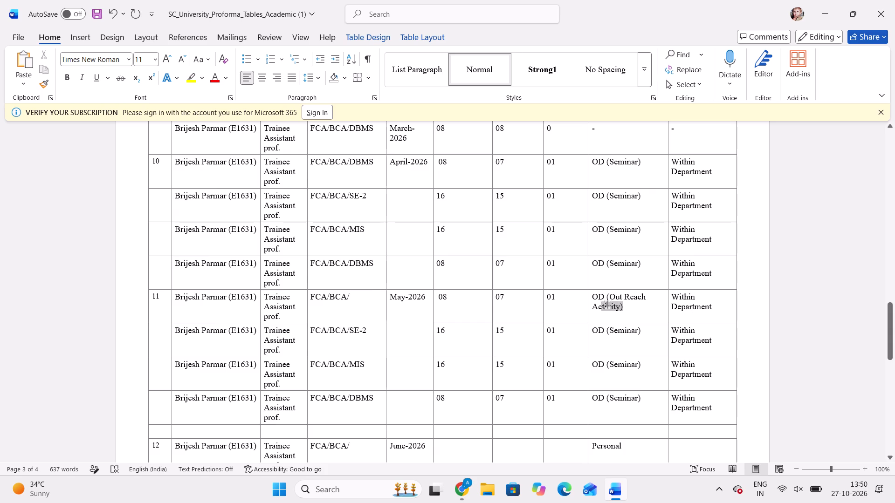
drag(607, 304, 597, 299)
key(ctrl+c)
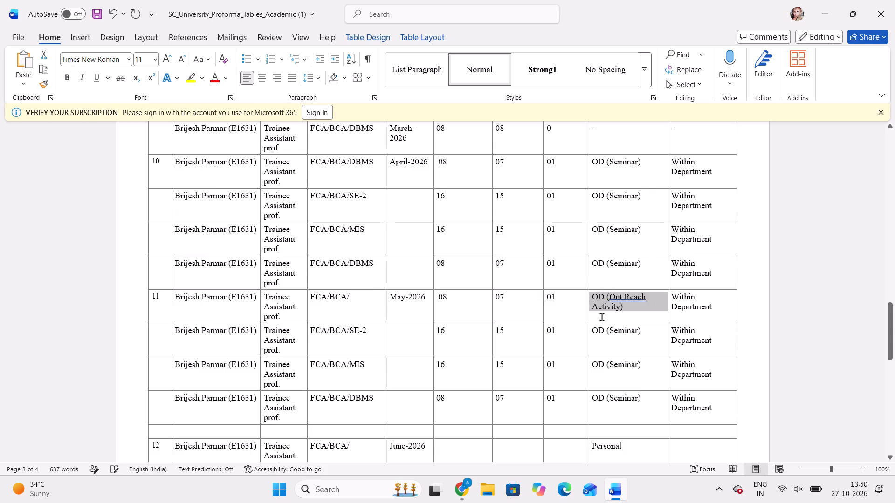
drag(606, 330, 626, 402)
key(ctrl+v)
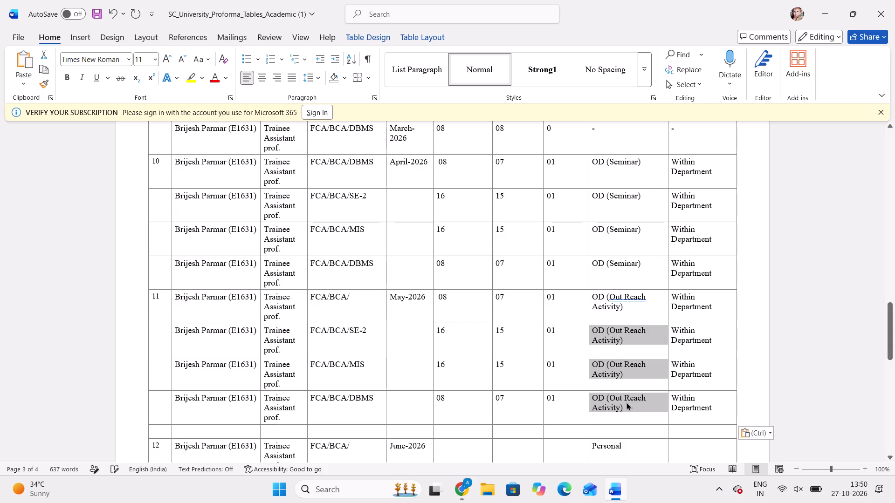
key(ctrl+s)
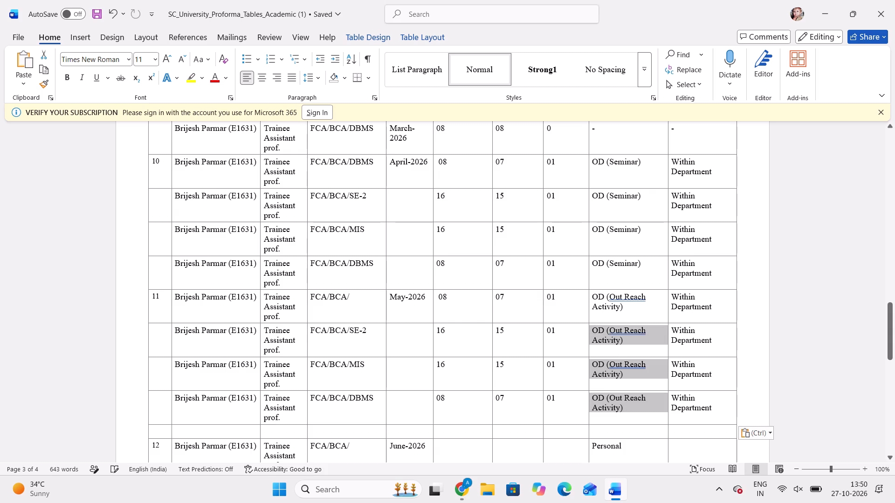
Copy May-2026 from row 11 into the month cells of the SE-2, MIS and DBMS rows below it, and save the document.
drag(419, 302, 394, 302)
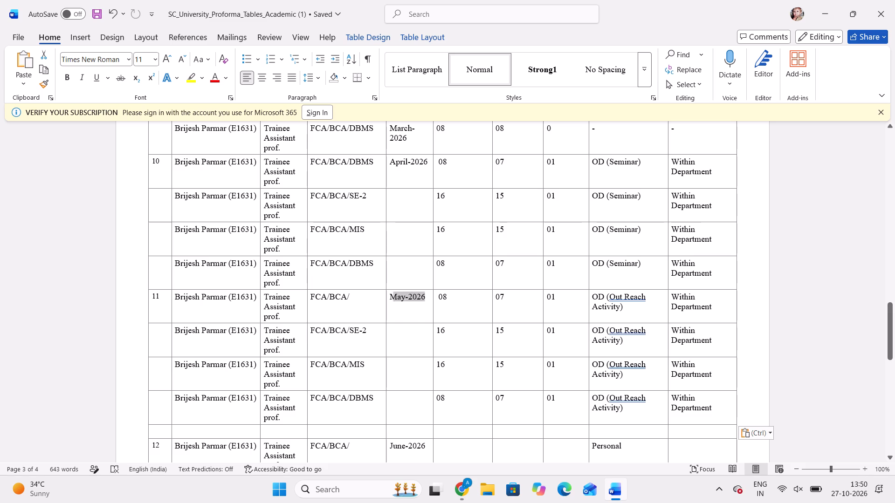
drag(394, 302, 393, 302)
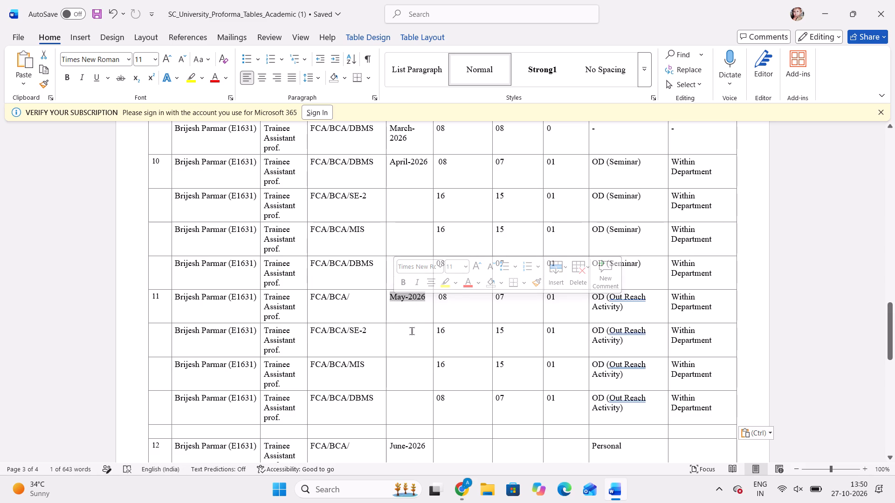
click(412, 335)
drag(420, 310, 399, 303)
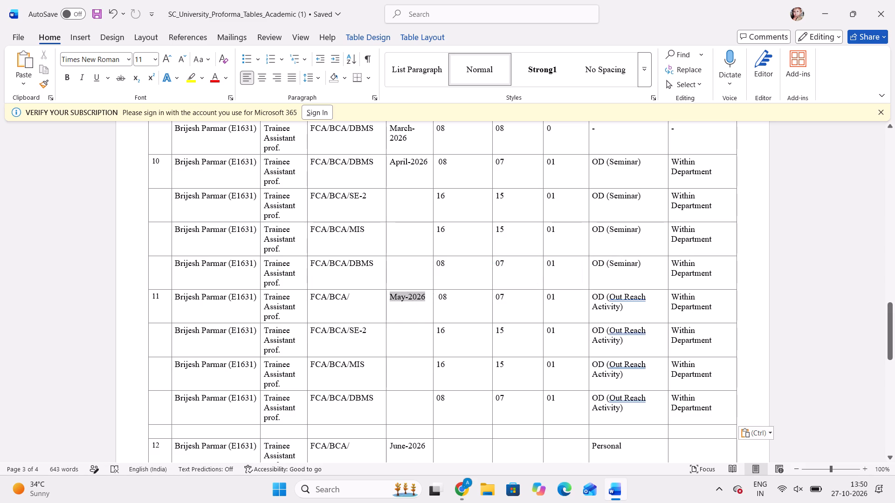
drag(399, 303, 399, 303)
key(ctrl+c)
drag(407, 339, 417, 409)
key(ctrl+v)
key(ctrl+s)
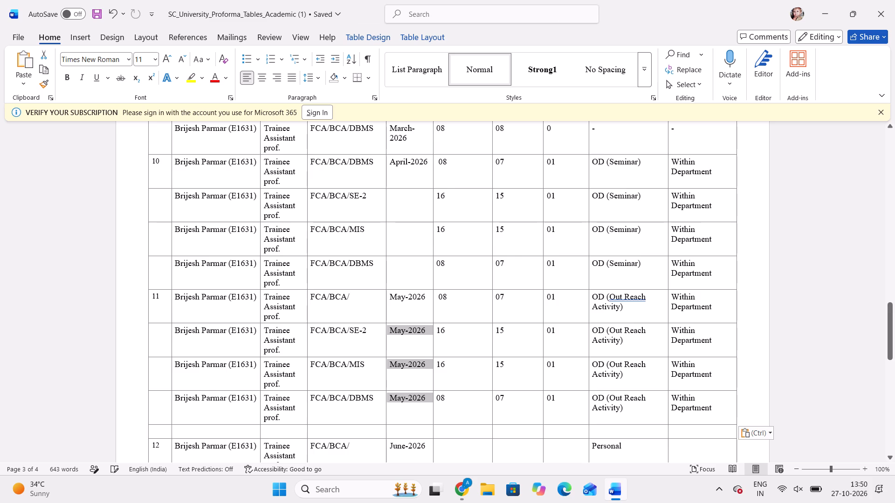
click(469, 380)
Copy "Within Department" from row 4 into the empty arrangement cells of the January, February and March 2026 Personal rows, and save.
scroll(469, 380, up, 1)
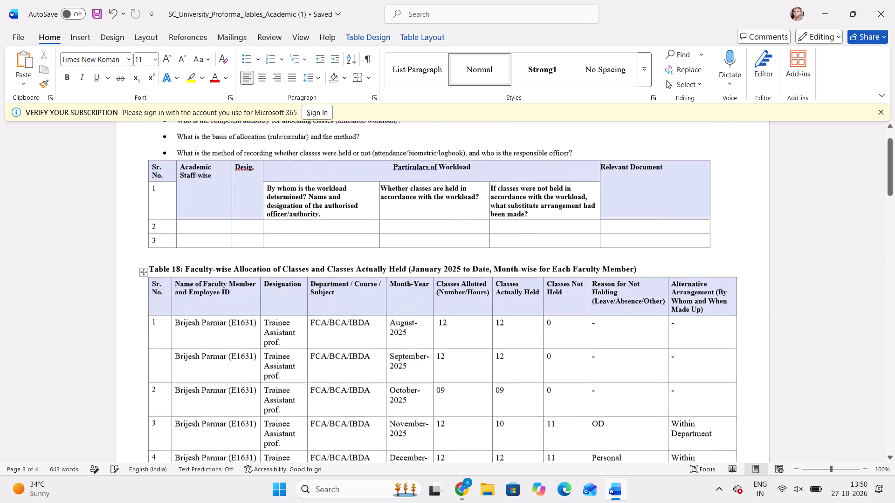
scroll(469, 380, up, 1)
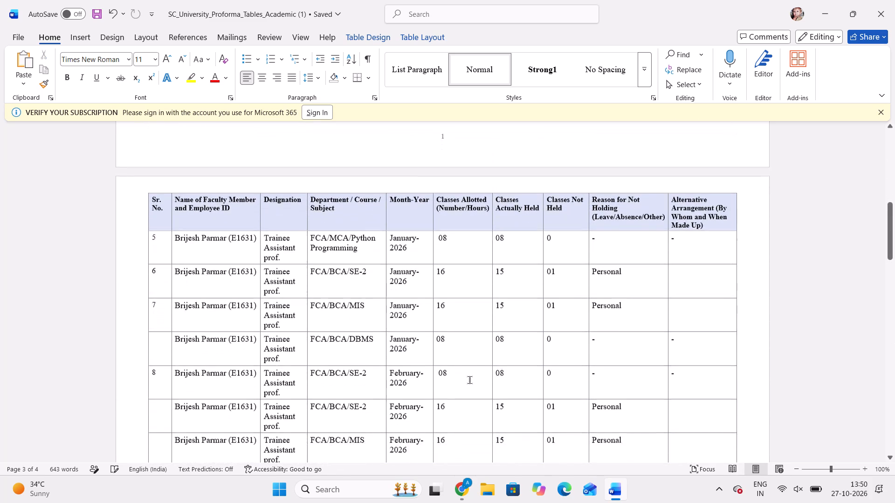
scroll(469, 380, up, 1)
drag(721, 192, 688, 186)
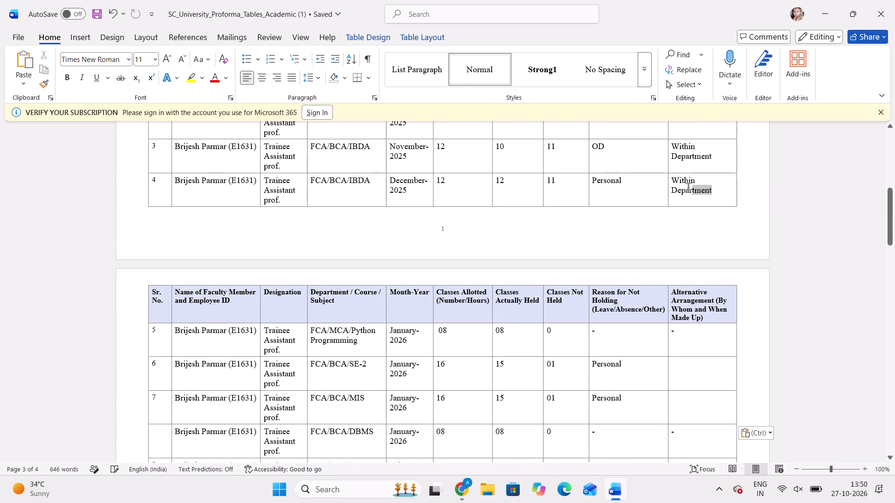
drag(688, 186, 671, 181)
key(ctrl+c)
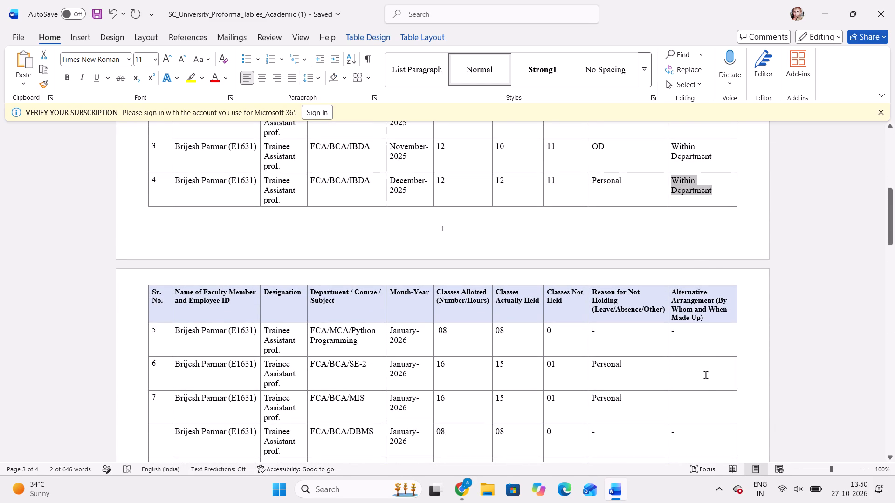
drag(705, 374, 707, 402)
key(ctrl+v)
scroll(660, 390, down, 2)
drag(691, 315, 696, 352)
key(ctrl+v)
scroll(629, 339, down, 1)
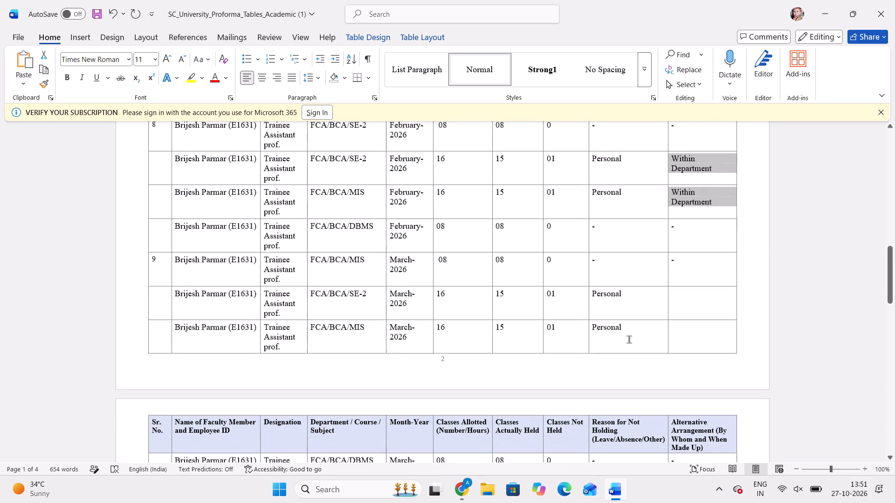
drag(686, 302, 693, 324)
key(ctrl+v)
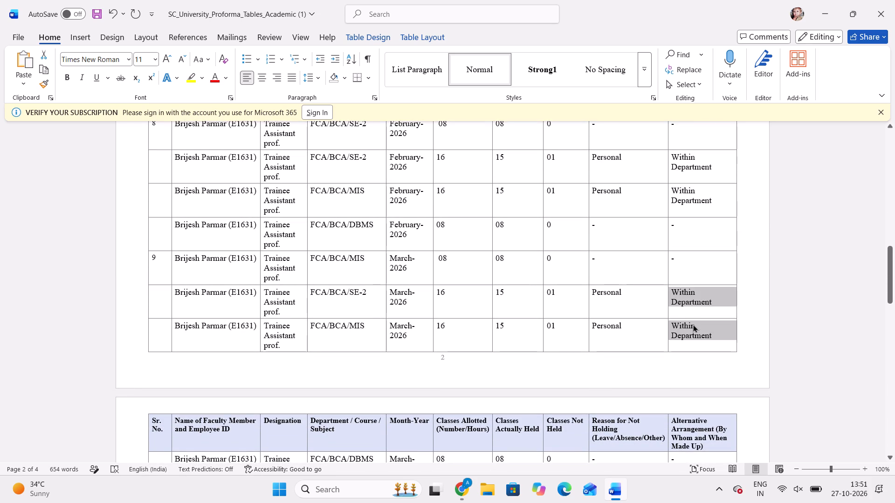
key(ctrl+s)
Move the June-2026 entry, from faculty name through reason, out of row 12 into the blank row directly above.
scroll(641, 323, down, 1)
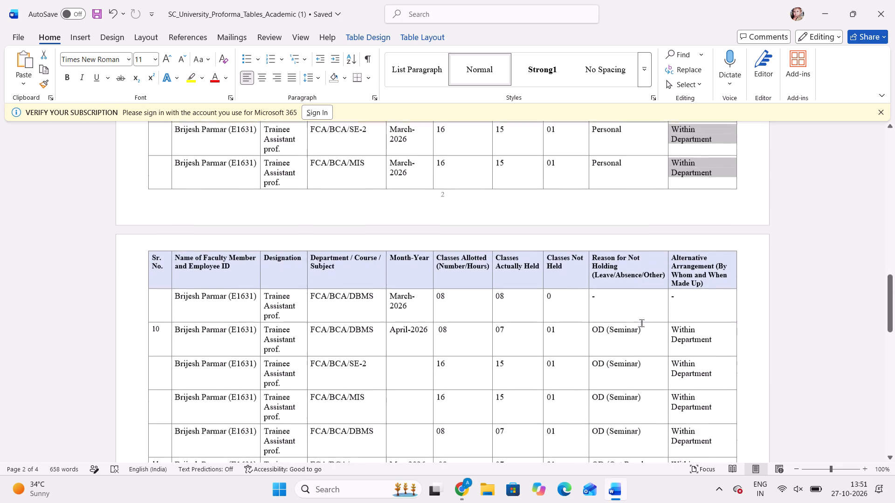
scroll(641, 323, down, 2)
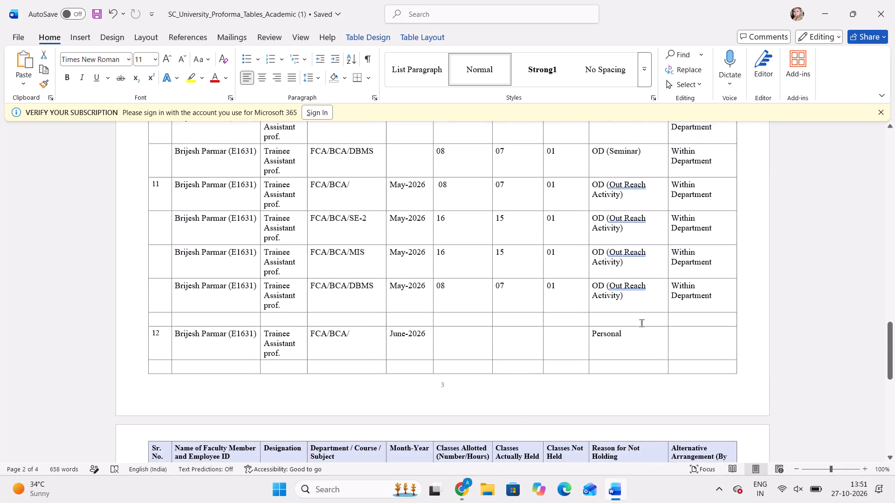
scroll(641, 323, down, 1)
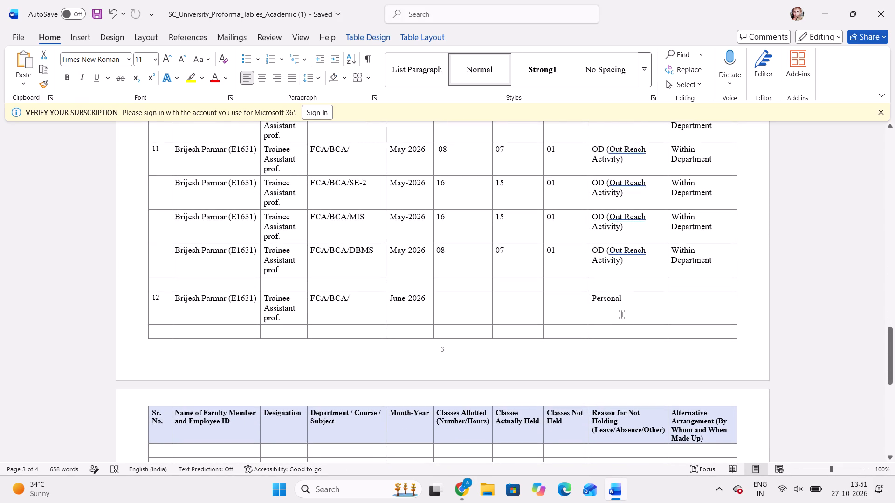
drag(621, 314, 211, 300)
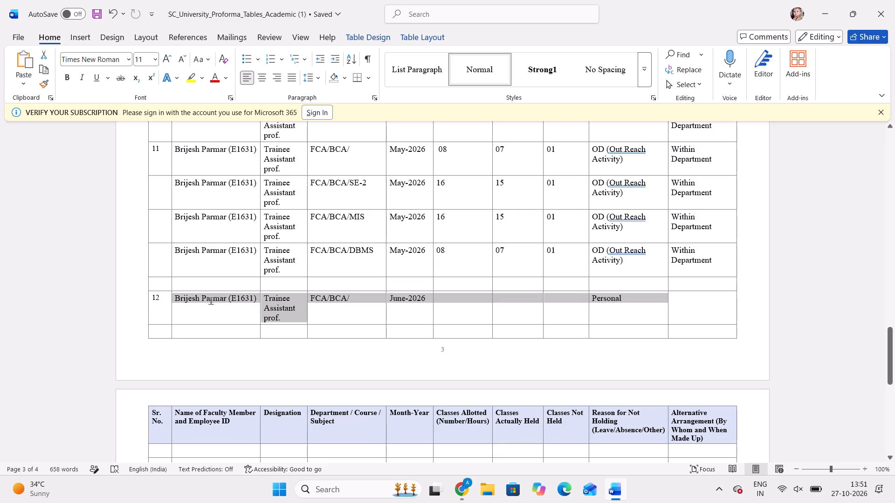
drag(211, 300, 208, 301)
key(ctrl+x)
click(200, 283)
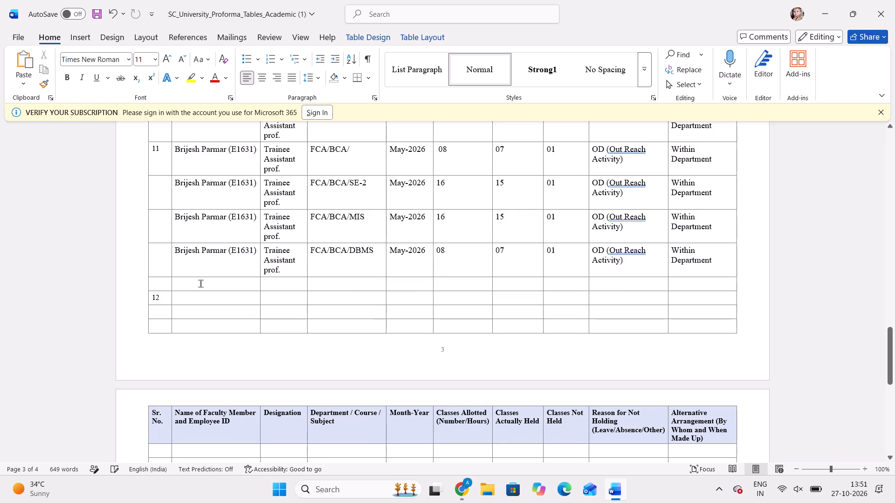
key(ctrl+v)
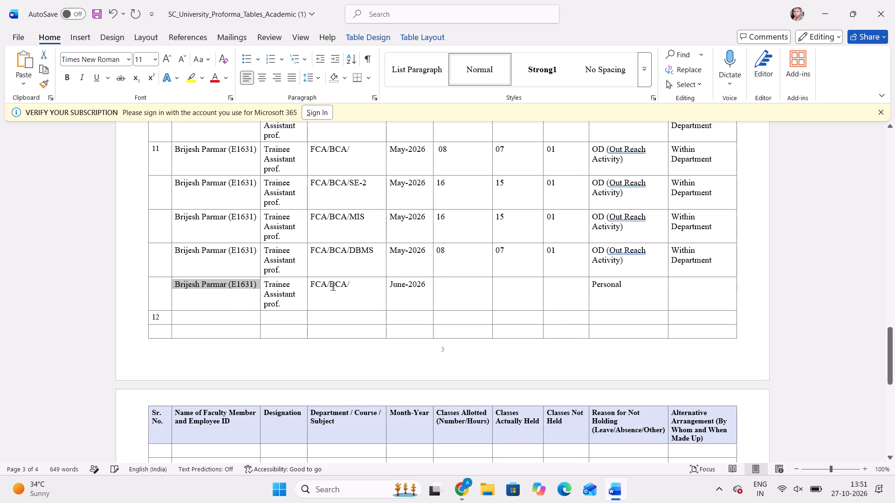
Copy the allotted, held and not-held class counts of the four May-2026 rows into the June-2026 row and the three rows below it.
double_click(610, 288)
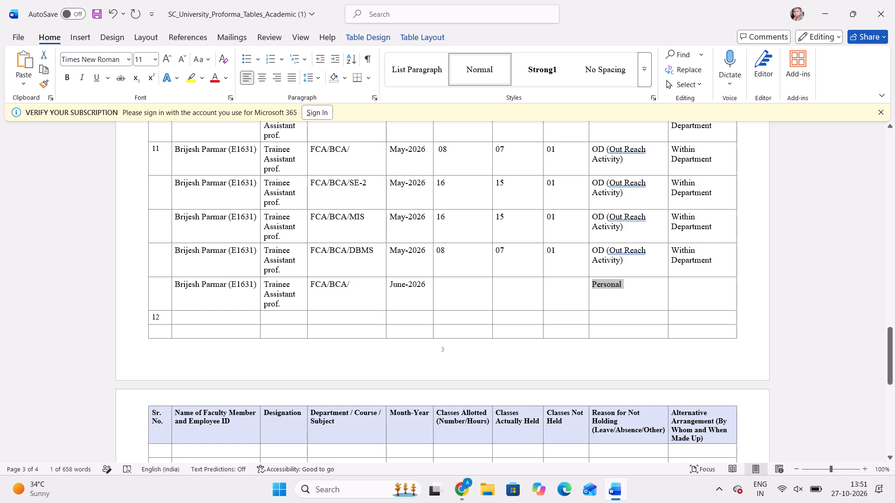
click(467, 296)
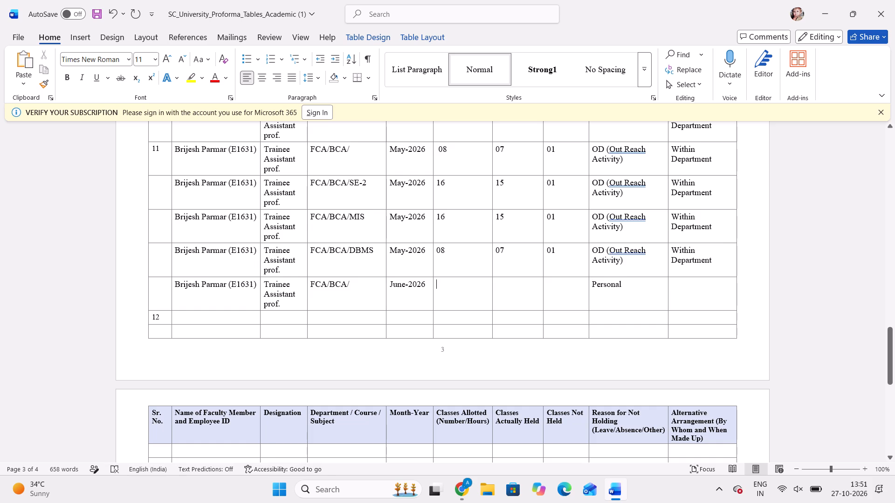
scroll(467, 296, up, 1)
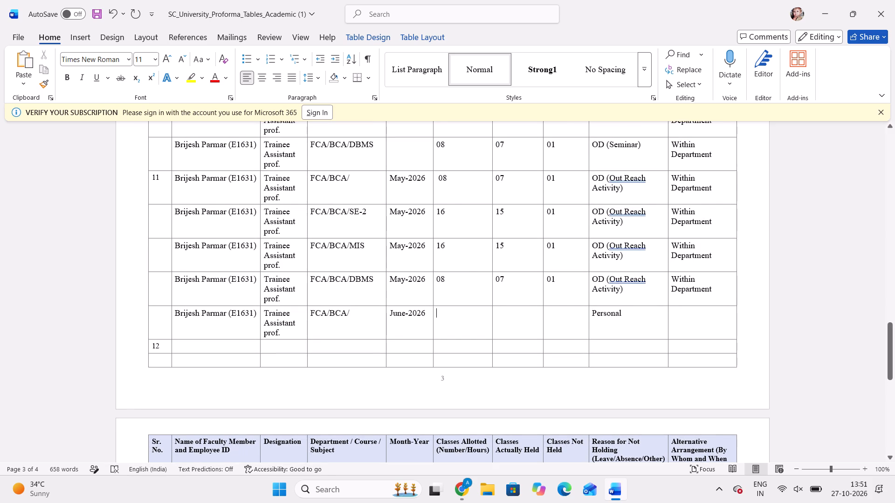
drag(448, 183, 555, 274)
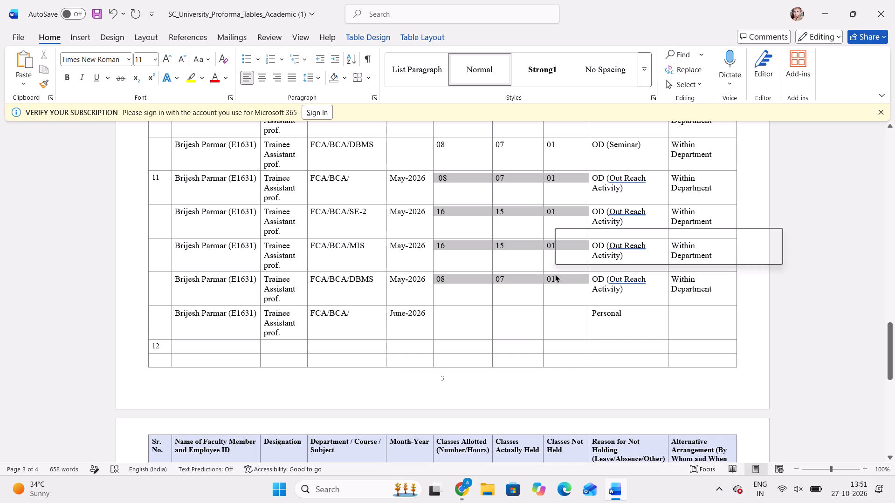
key(ctrl+c)
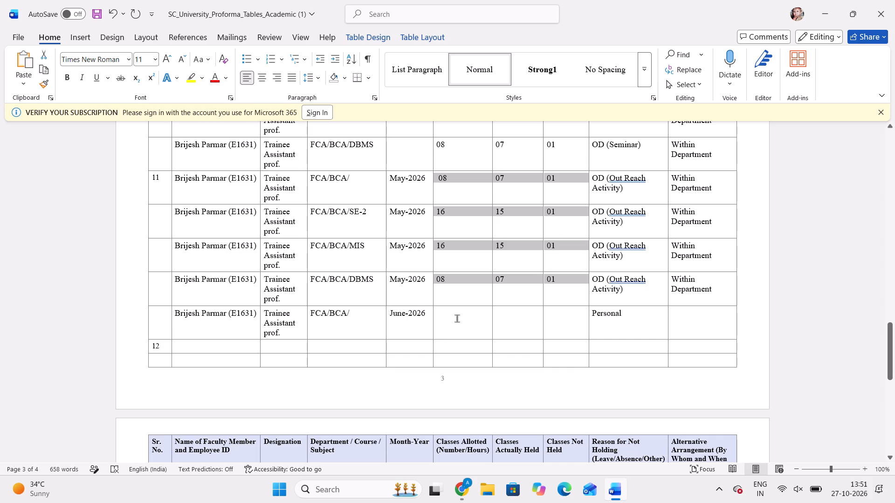
click(457, 318)
drag(466, 175, 687, 282)
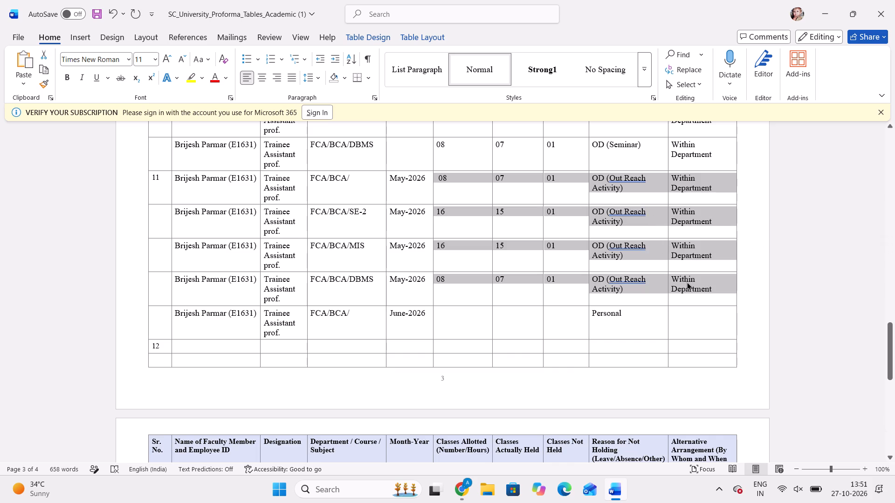
click(592, 276)
click(470, 323)
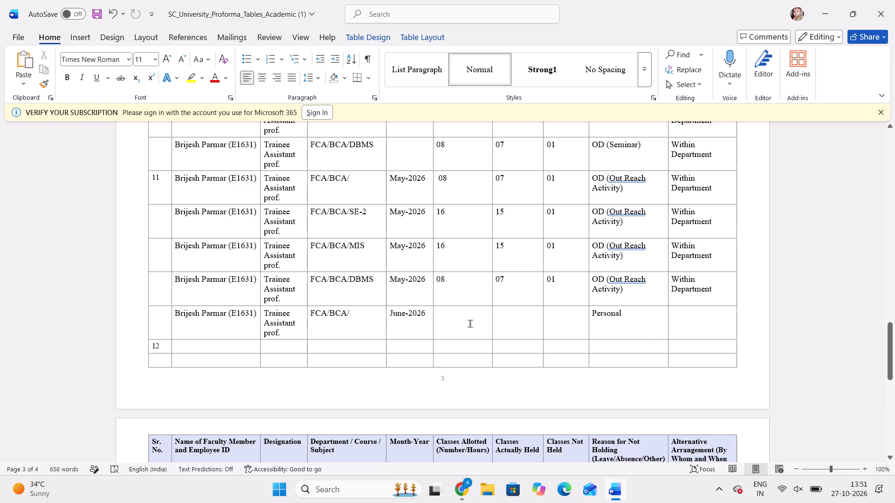
key(ctrl+v)
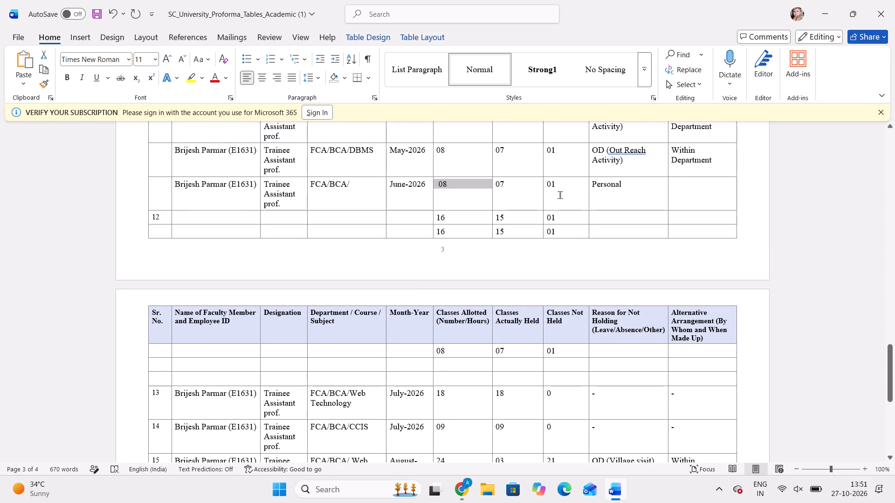
Copy the Classes Allotted values of the June-2026 row and the three rows below it into their Classes Actually Held cells.
drag(459, 201, 464, 238)
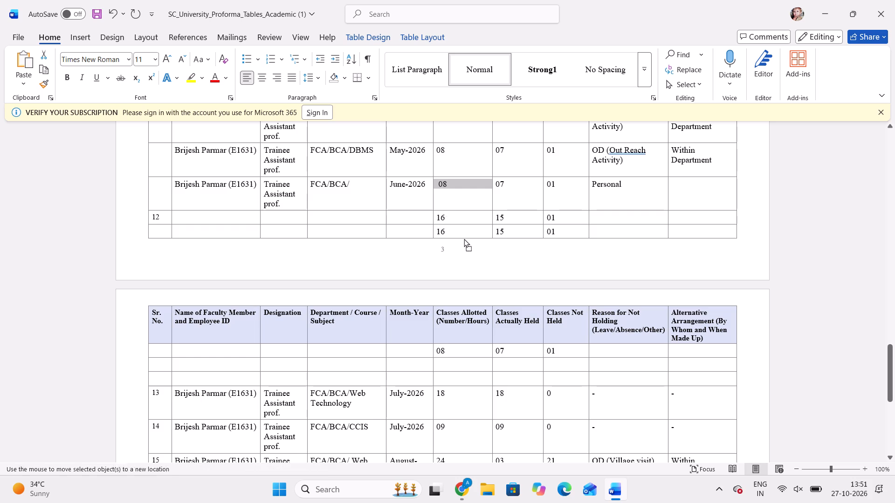
drag(464, 238, 464, 204)
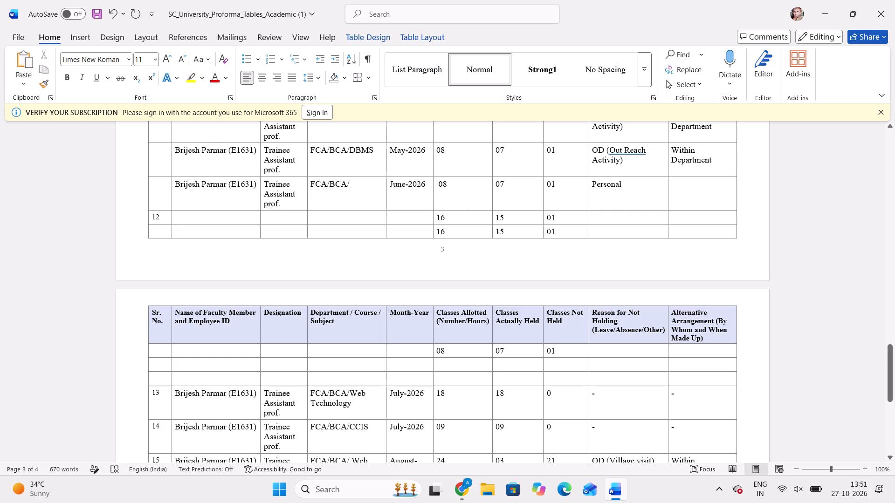
click(463, 191)
drag(450, 197, 452, 332)
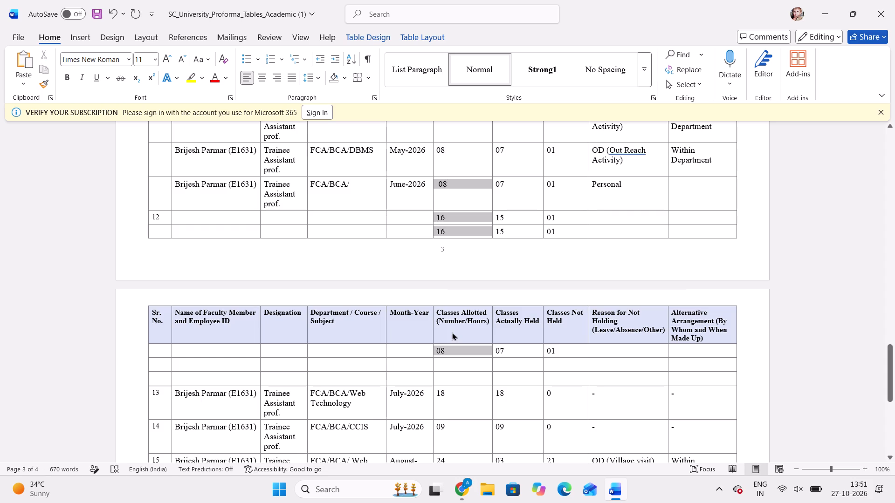
key(ctrl+c)
drag(499, 185, 517, 302)
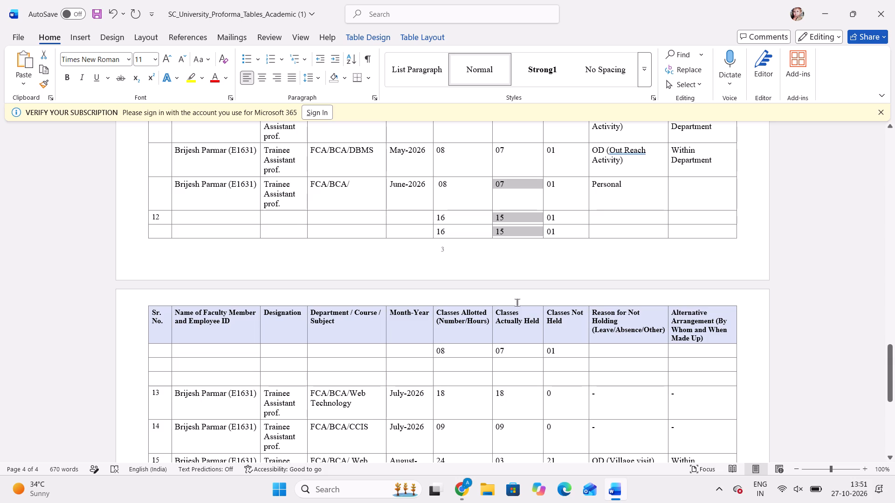
drag(517, 302, 518, 344)
key(ctrl+v)
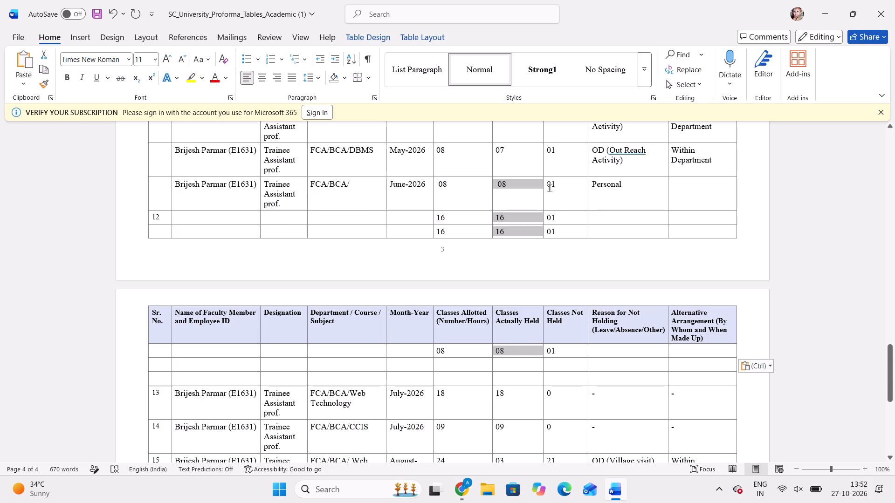
Set Classes Not Held to 0 in the June-2026 row and the three rows below it.
click(556, 187)
key(BackSpace)
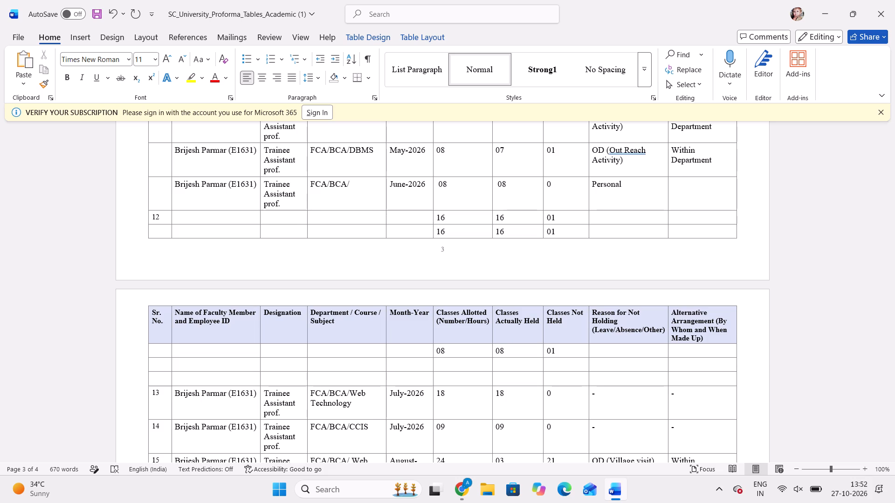
key(shift+Left)
key(ctrl+c)
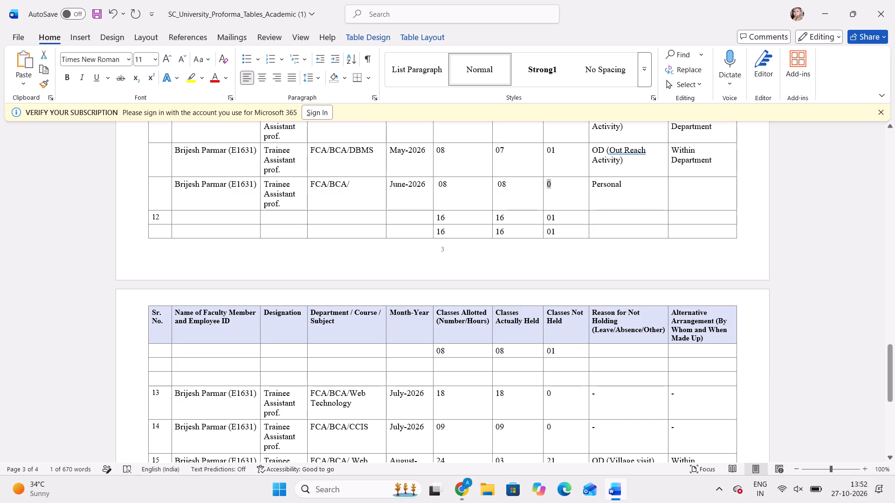
drag(558, 216, 565, 345)
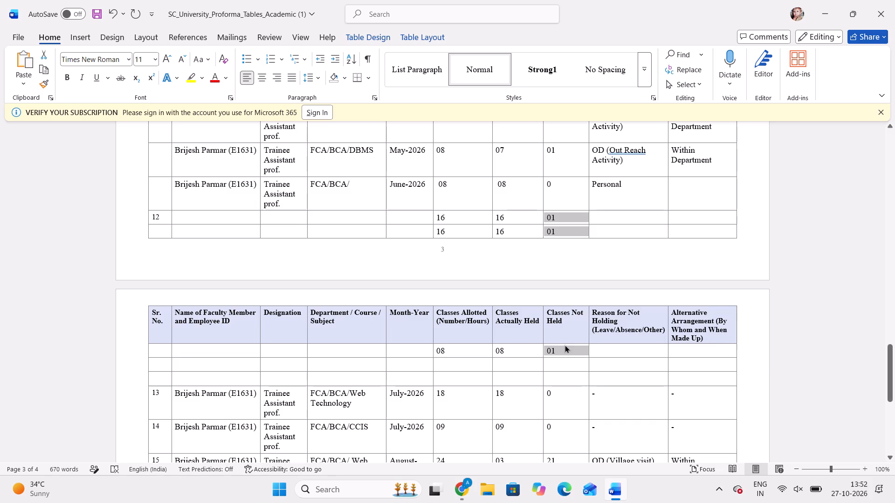
key(ctrl+v)
Enter "External Exam" as the reason for not holding classes in row 12.
click(617, 218)
text(Mid)
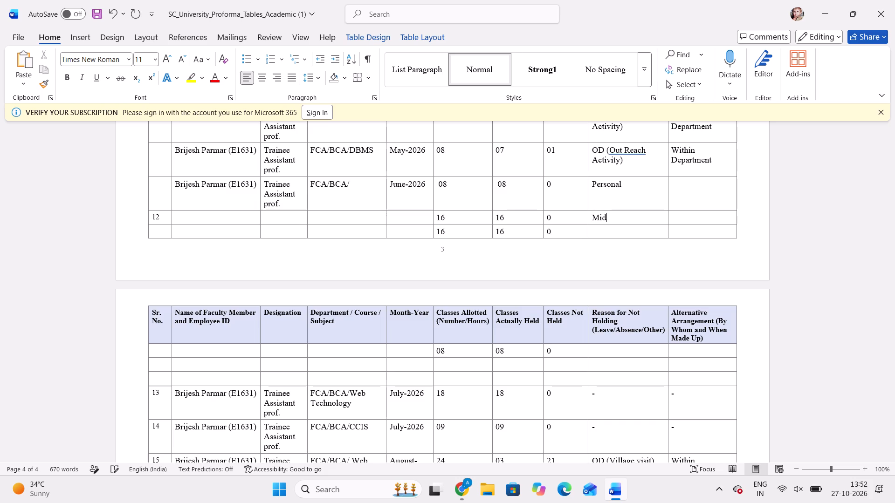
key(BackSpace)
key(BackSpace)
key(BackSpace)
text(External)
key(space)
text(Exam)
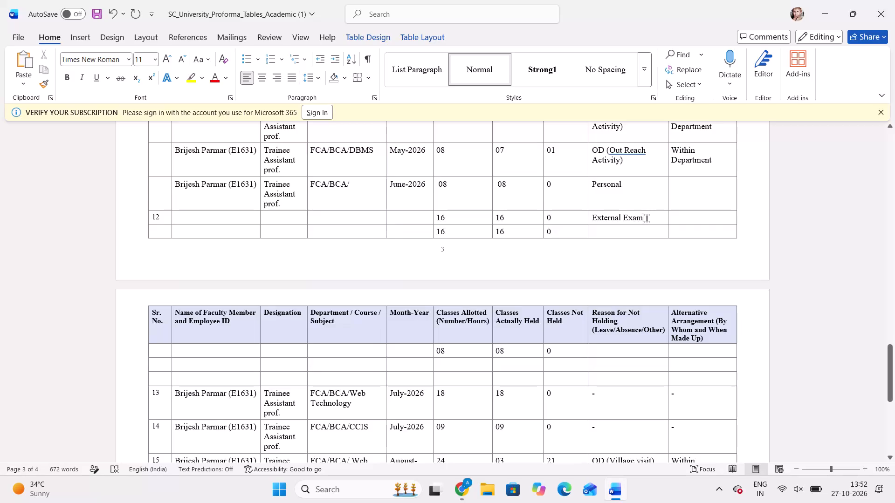
Copy the External Exam reason from row 12 into the two rows below it and over the June-2026 row's Personal reason.
drag(647, 218, 604, 218)
key(ctrl+c)
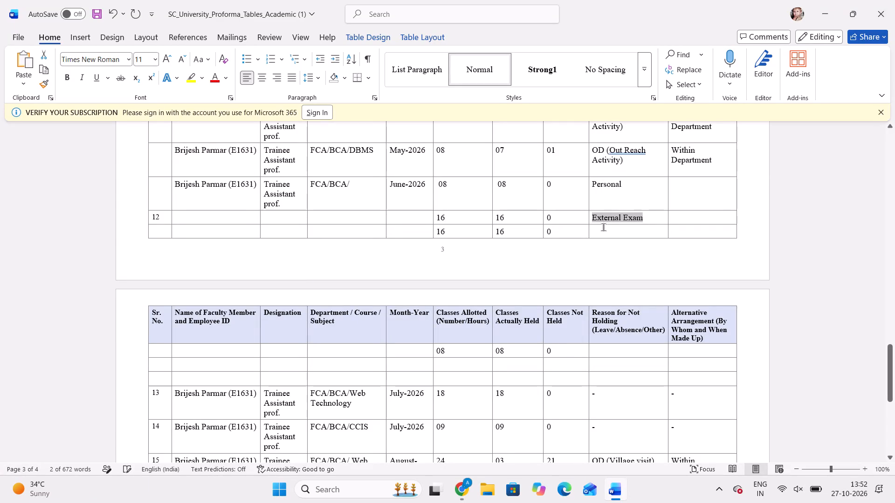
drag(605, 230, 618, 346)
key(ctrl+v)
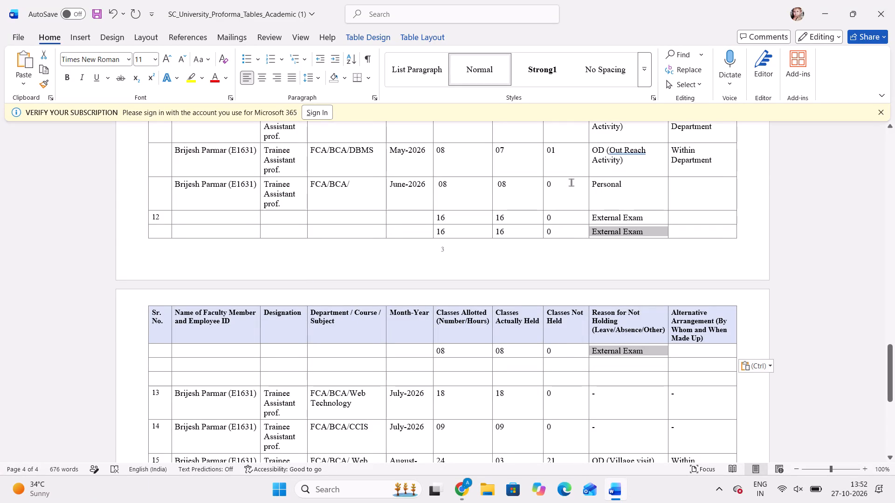
drag(627, 187, 599, 190)
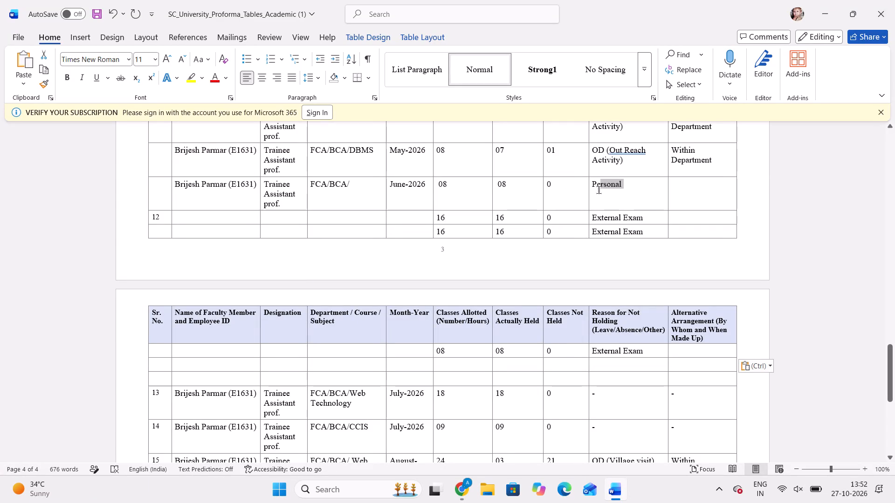
drag(599, 190, 592, 190)
key(ctrl+v)
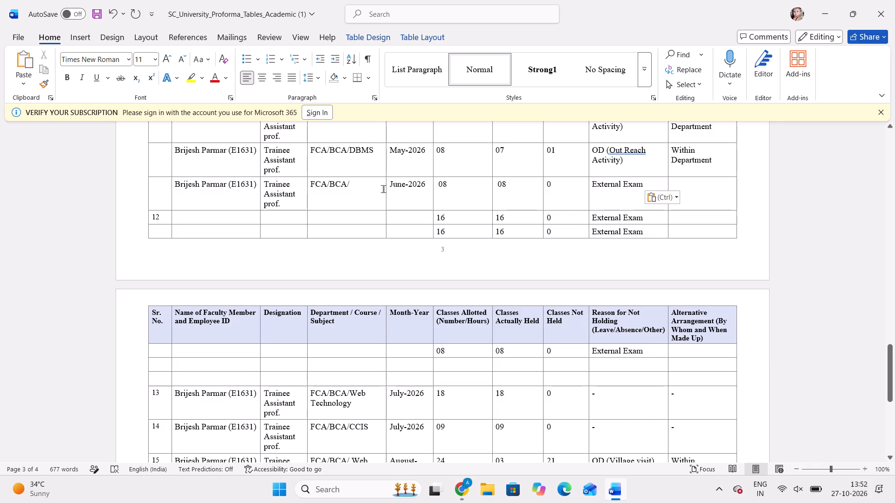
Copy the subject FCA/MCA/Python Programming from row 5 over the subject of row 8 (February-2026), and save the document.
scroll(366, 194, up, 1)
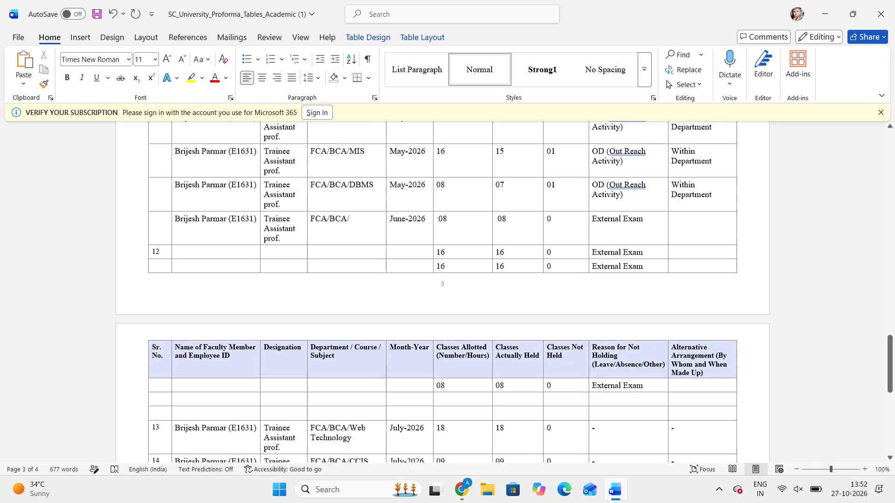
scroll(366, 194, up, 1)
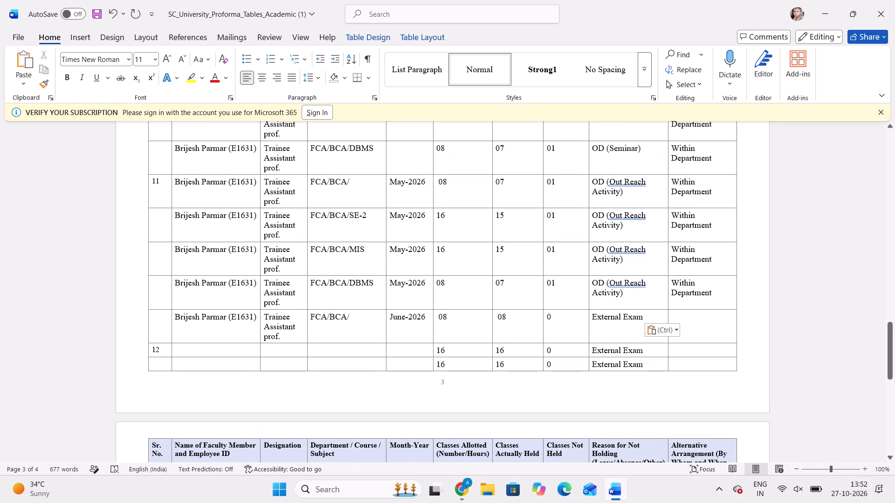
scroll(366, 194, up, 1)
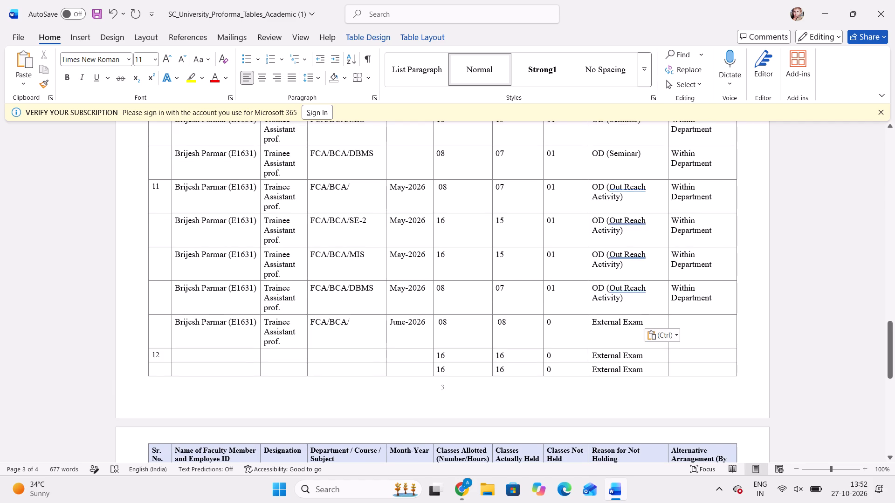
scroll(366, 194, up, 1)
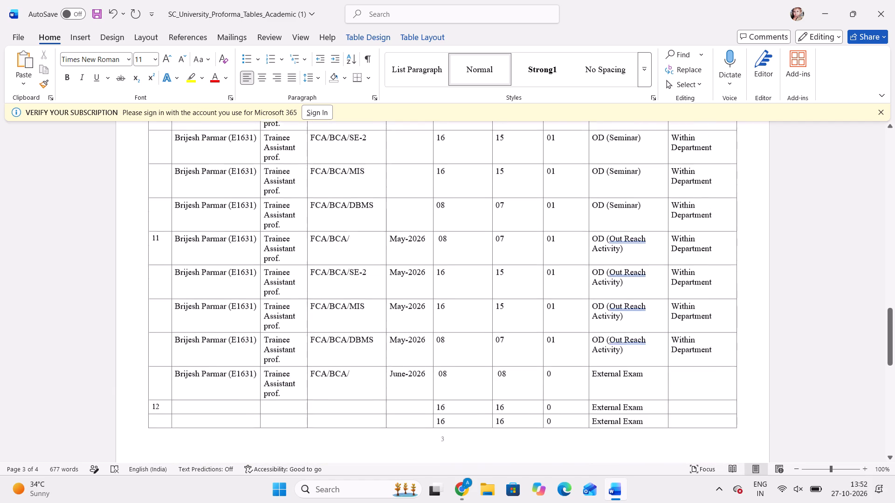
scroll(366, 194, up, 2)
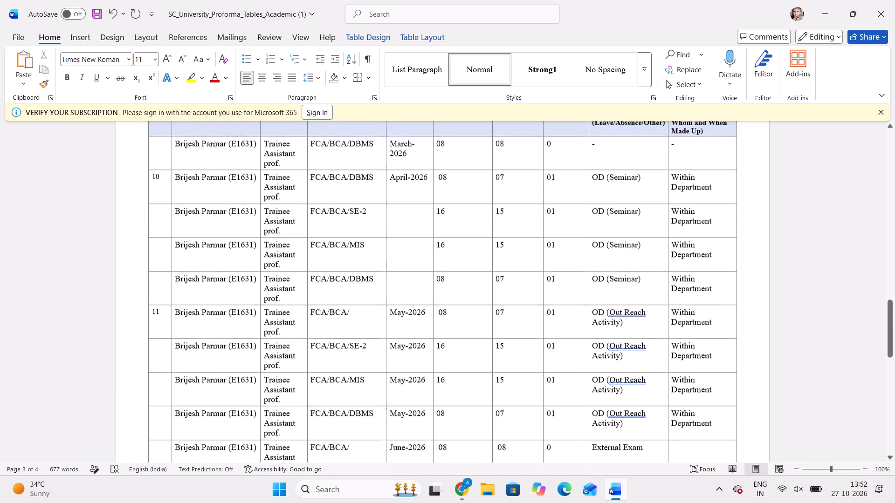
scroll(366, 194, up, 2)
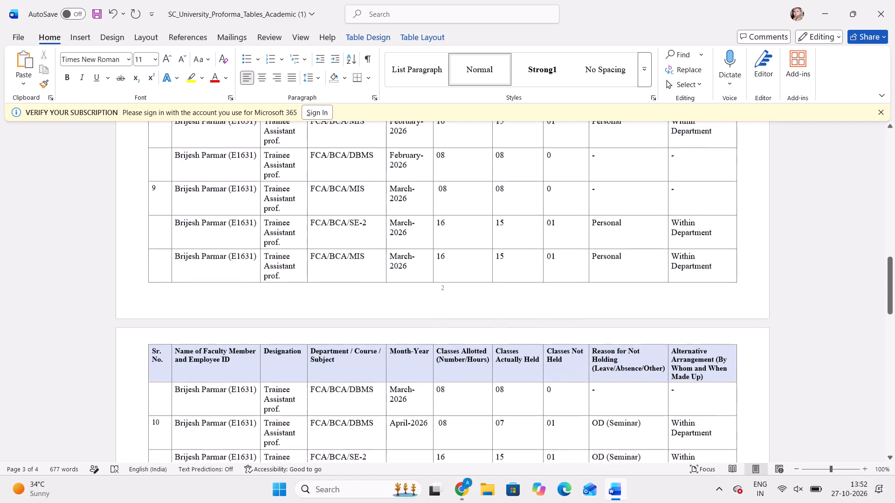
scroll(366, 194, up, 2)
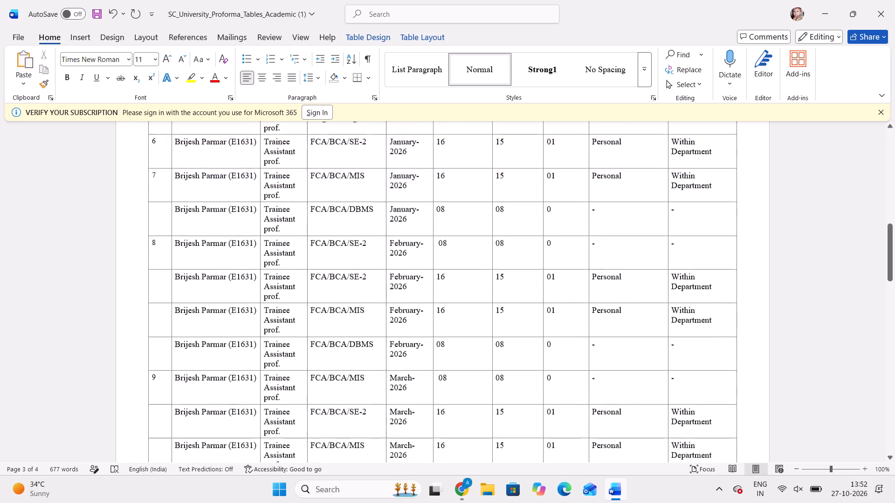
scroll(366, 194, up, 1)
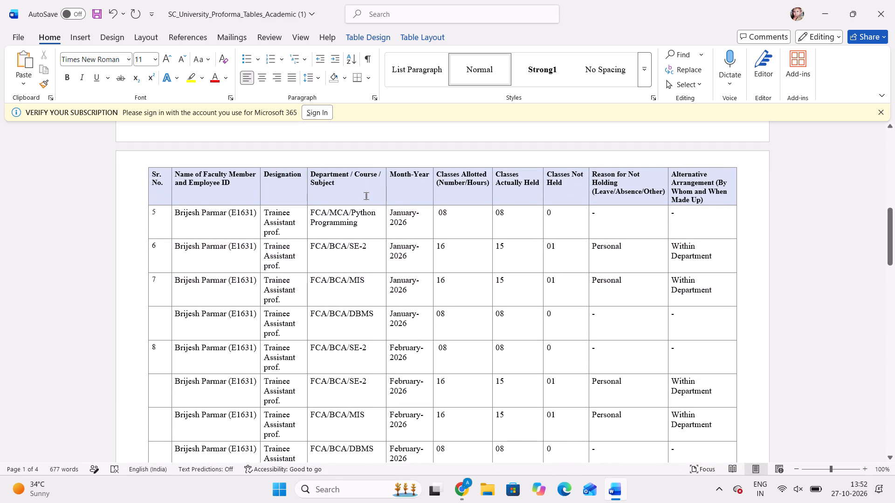
drag(311, 212, 341, 223)
key(ctrl+c)
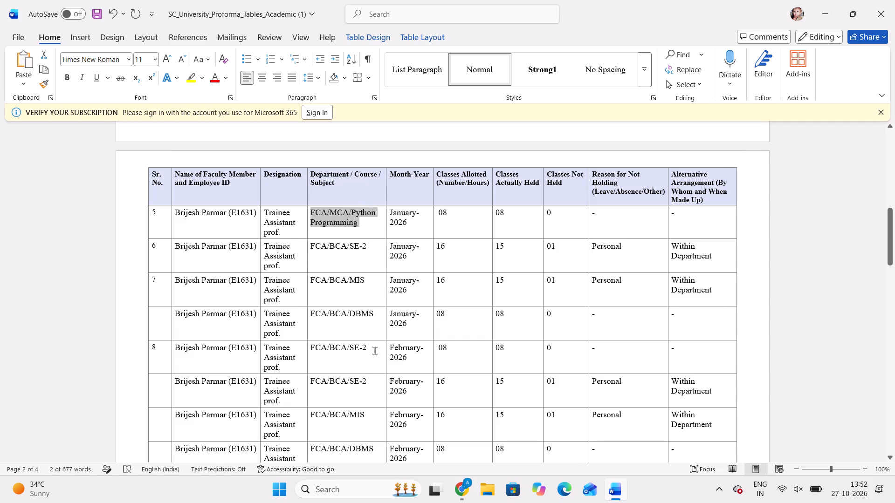
scroll(375, 350, down, 2)
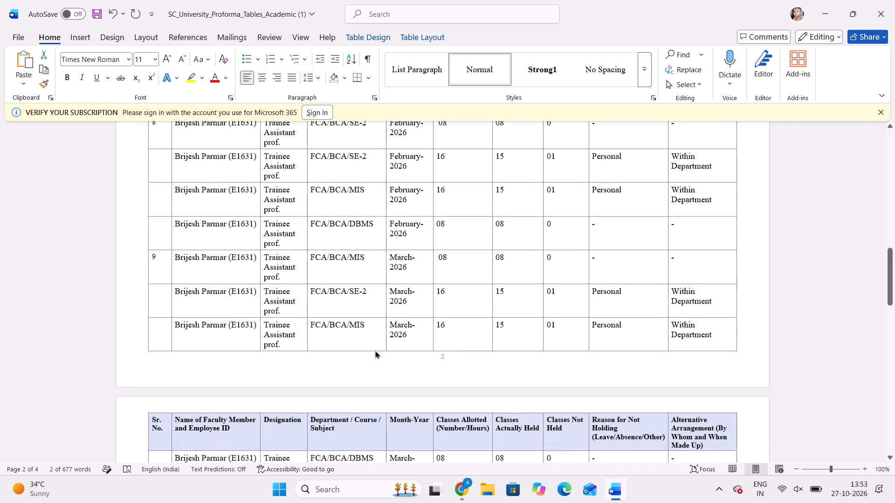
scroll(375, 350, down, 1)
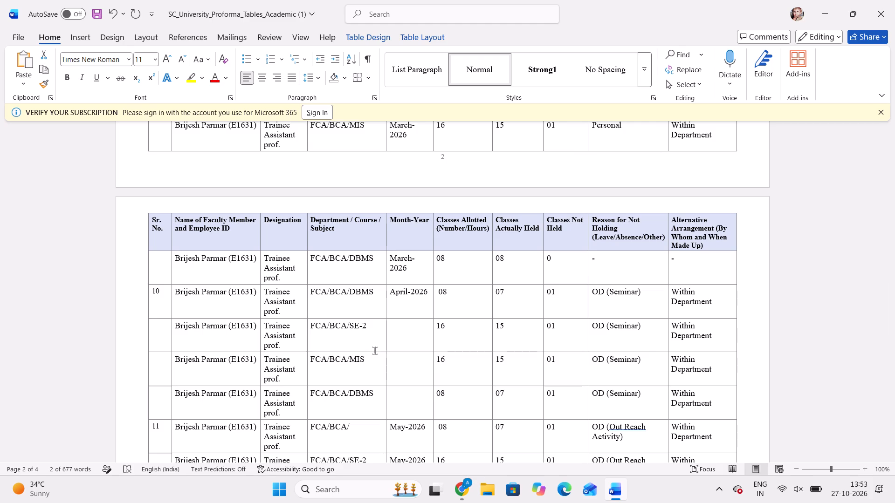
scroll(442, 346, up, 1)
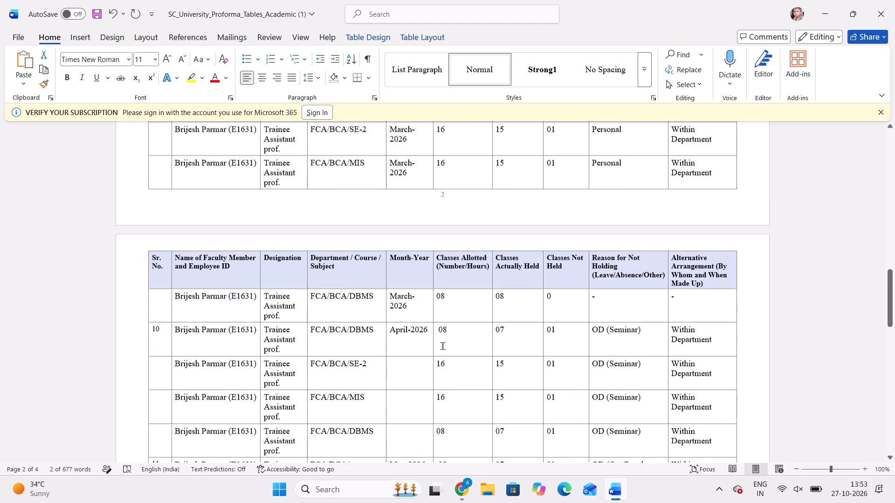
scroll(442, 346, up, 1)
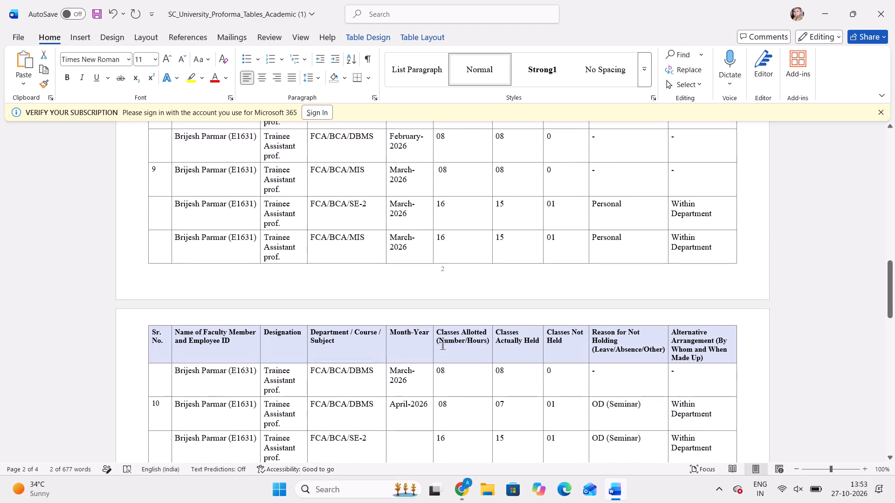
scroll(442, 346, up, 1)
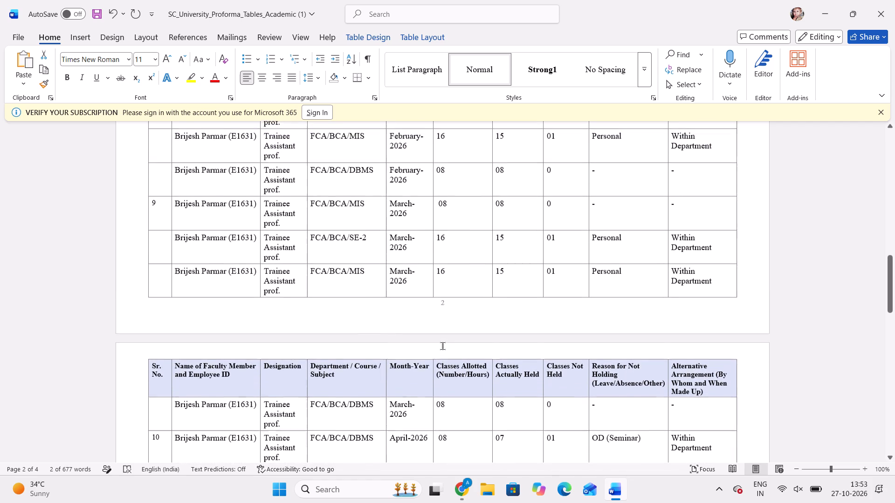
scroll(442, 346, up, 1)
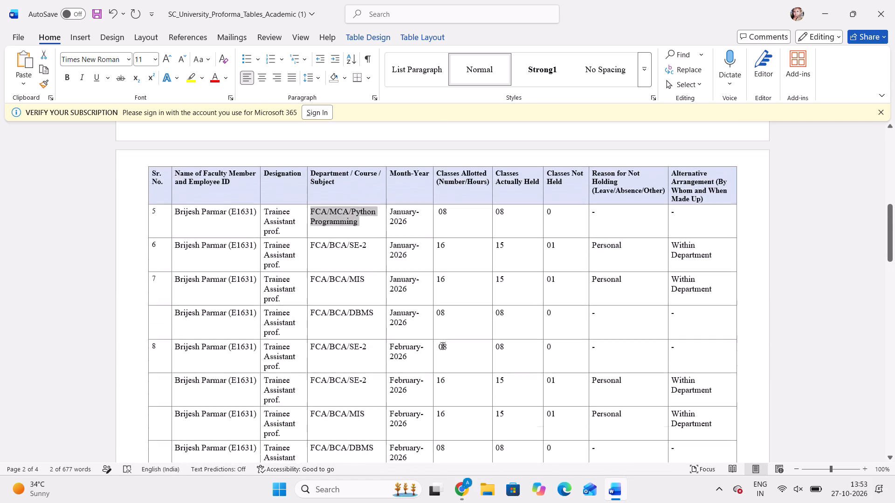
scroll(442, 346, up, 1)
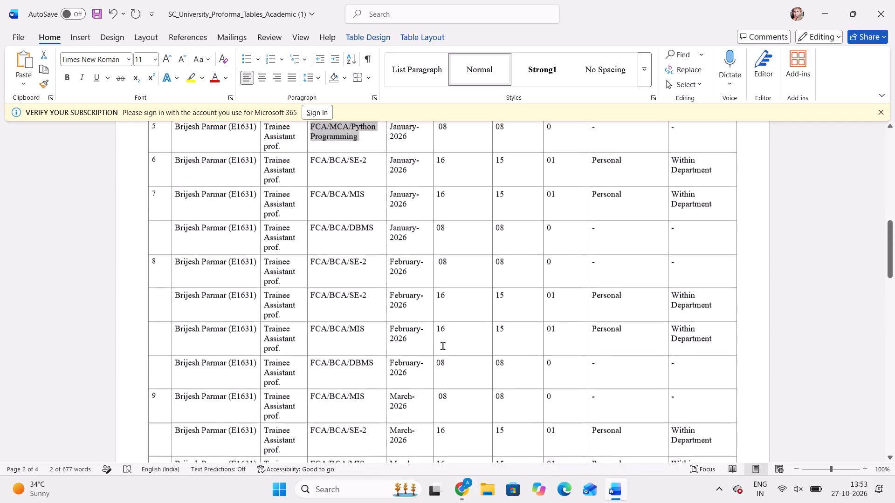
scroll(442, 346, up, 1)
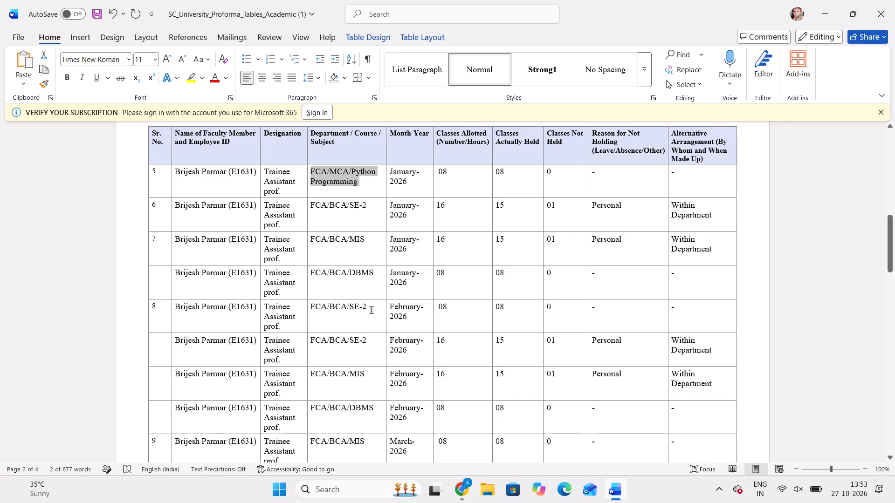
drag(371, 308, 317, 308)
key(ctrl+v)
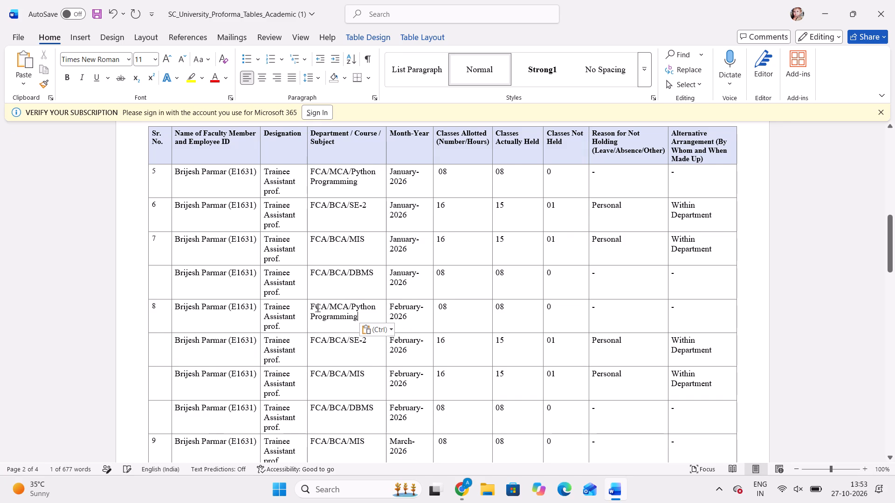
key(ctrl+s)
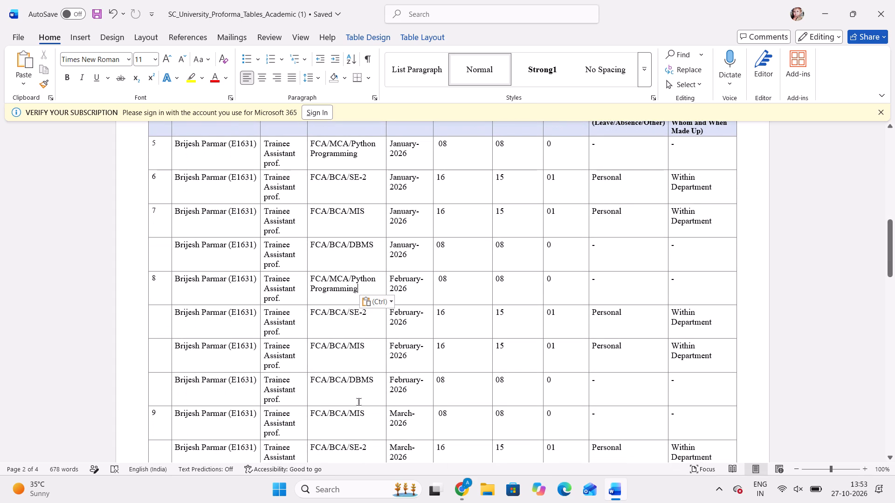
Replace the subject of row 9 (March-2026) with the copied FCA/MCA/Python Programming.
scroll(358, 401, down, 1)
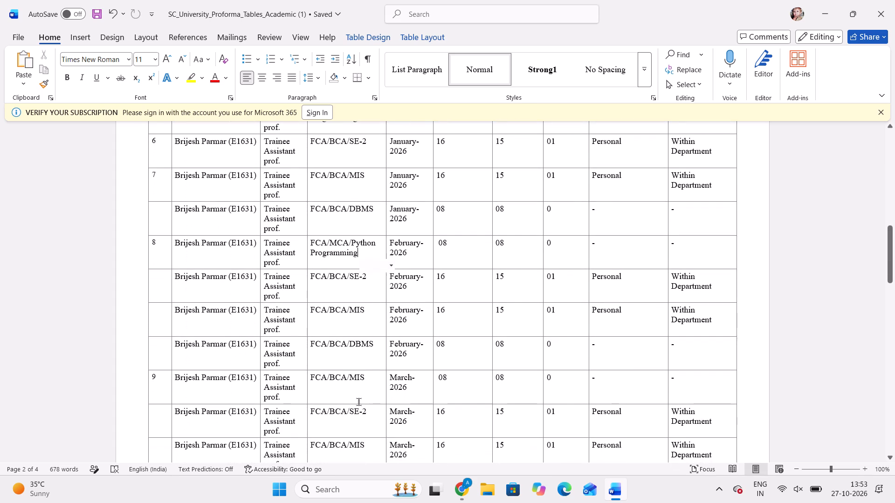
drag(367, 382, 315, 380)
key(ctrl+v)
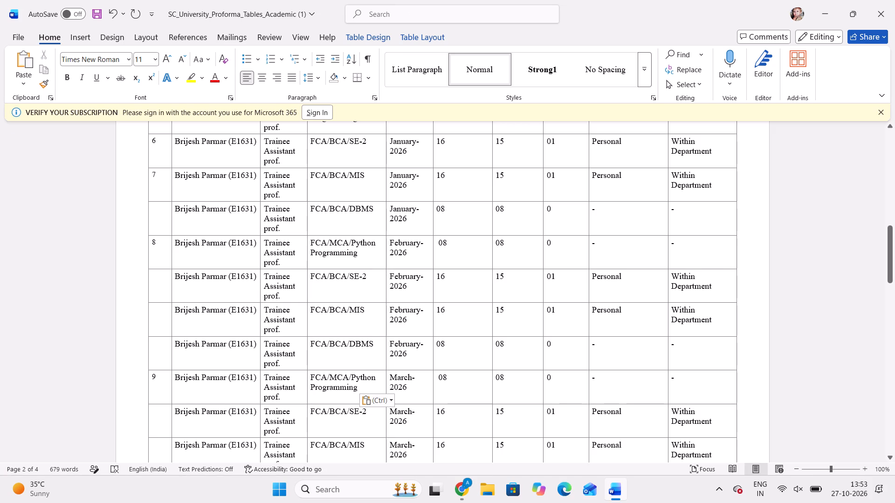
Copy the four February-2026 subjects, Python Programming, SE-2, MIS and DBMS, over the subject cells of the March, April and May row groups.
drag(316, 246, 365, 340)
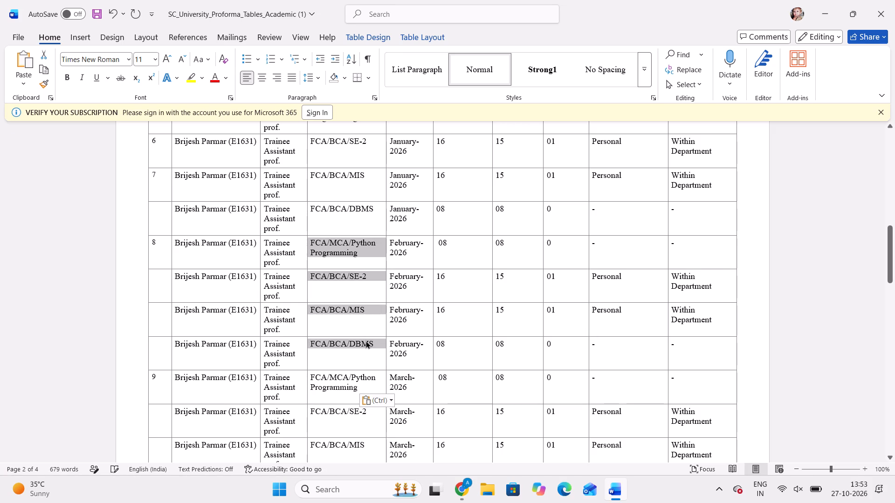
key(ctrl+c)
scroll(378, 299, down, 1)
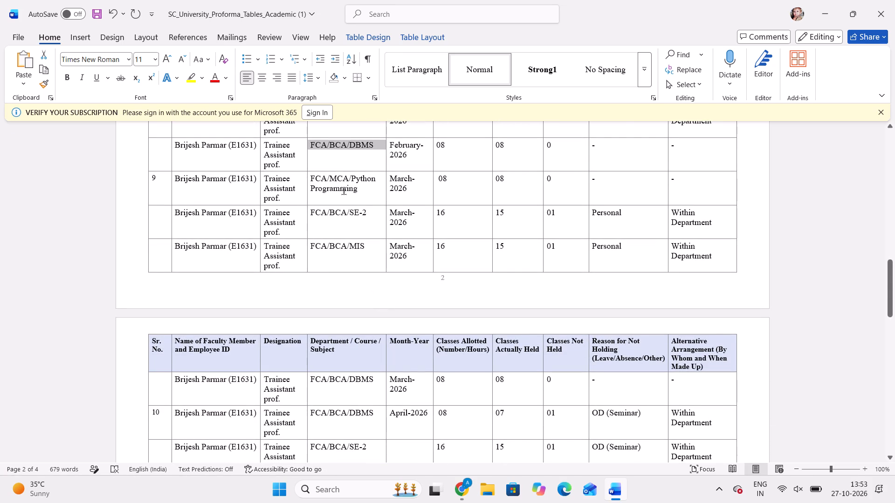
drag(343, 183, 365, 368)
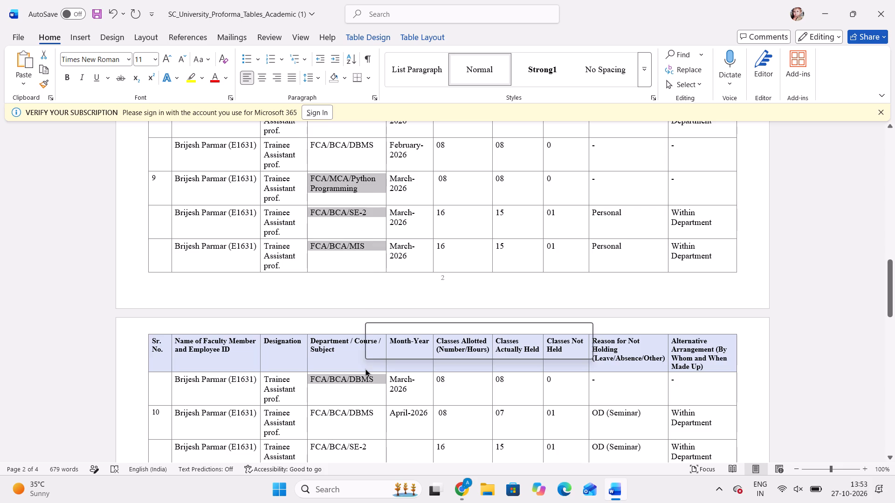
key(ctrl+v)
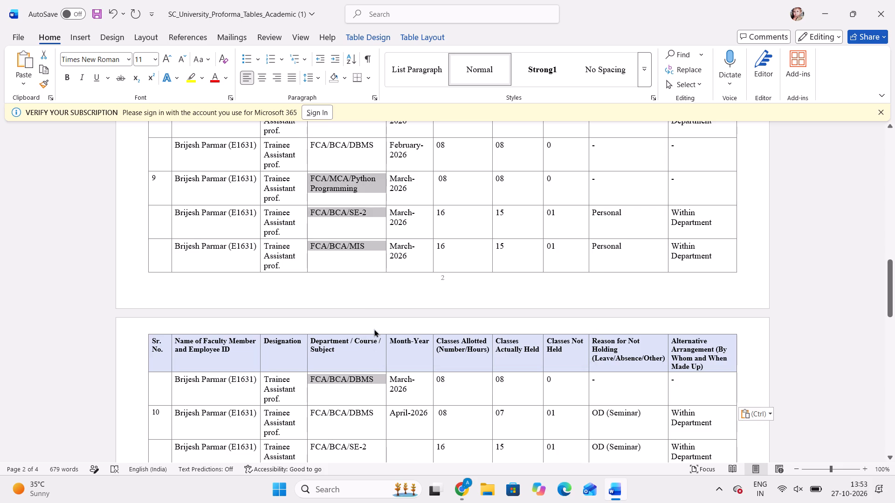
scroll(374, 329, down, 1)
drag(332, 279, 338, 287)
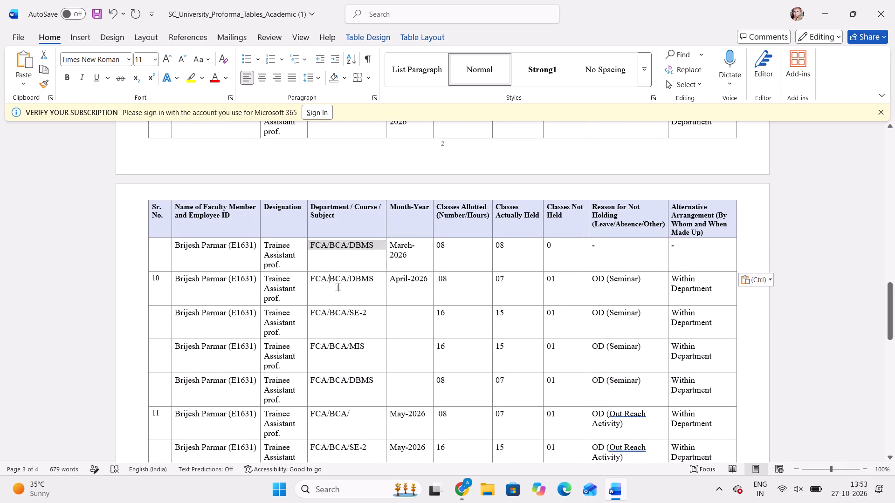
drag(338, 287, 364, 374)
key(ctrl+v)
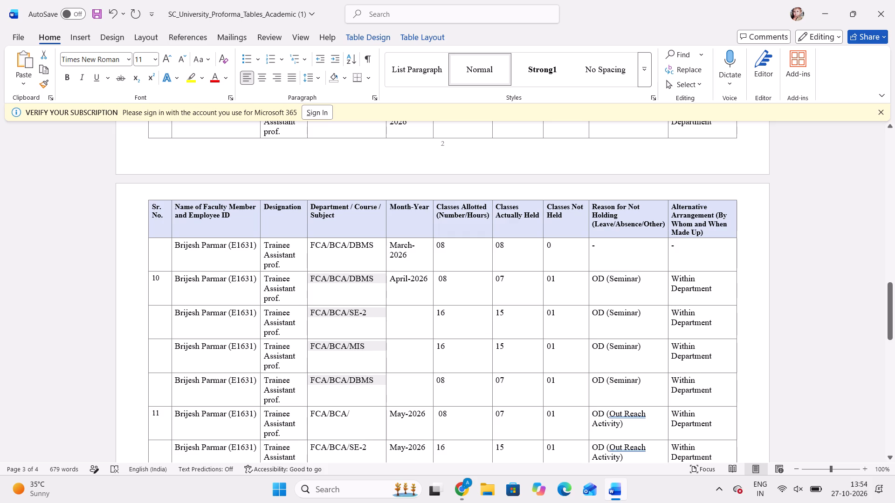
scroll(392, 325, down, 1)
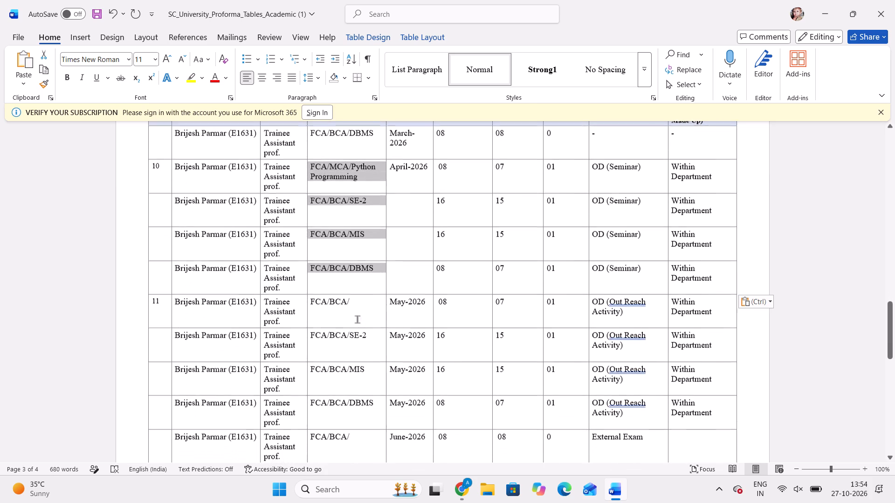
drag(349, 313, 367, 412)
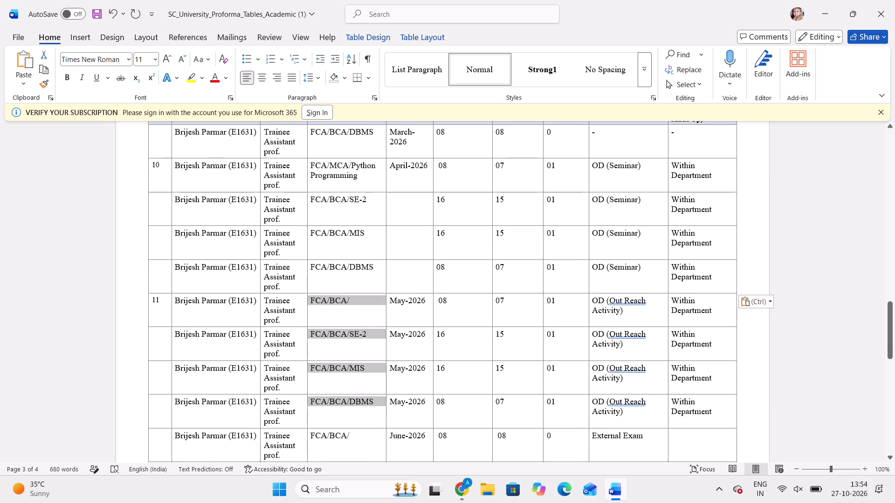
key(ctrl+v)
Paste the same four subjects into the subject cells of the June-2026 row and the three rows below it.
scroll(367, 412, down, 1)
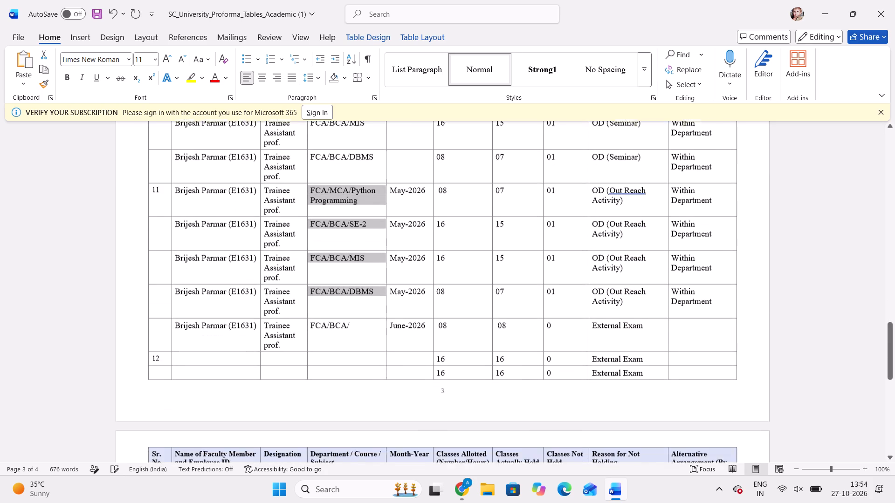
scroll(367, 412, down, 1)
drag(344, 320, 357, 471)
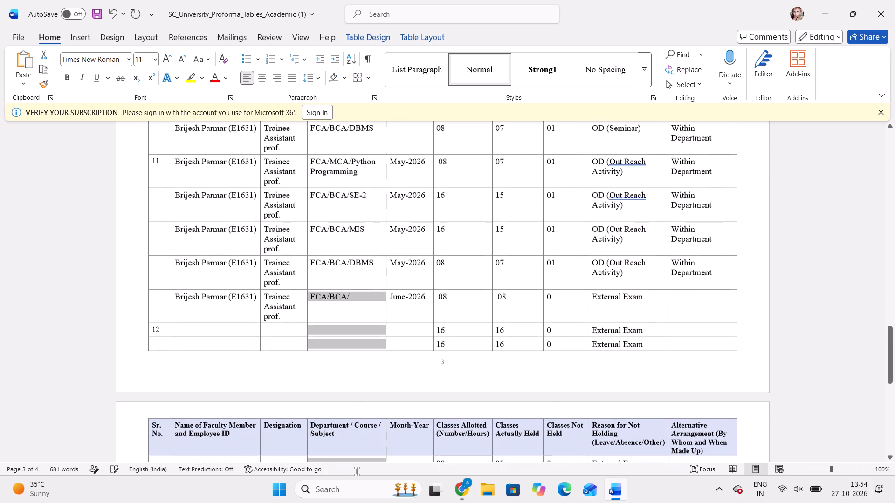
drag(357, 471, 352, 404)
key(ctrl+v)
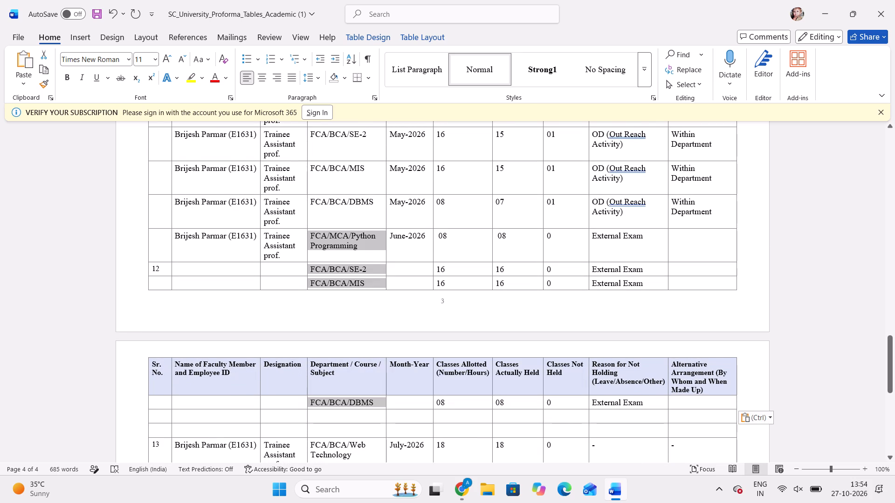
Copy the month June-2026 into the Month-Year cells of row 12 and the two rows below it, and save the document.
drag(396, 238, 418, 237)
key(ctrl+c)
drag(408, 270, 413, 359)
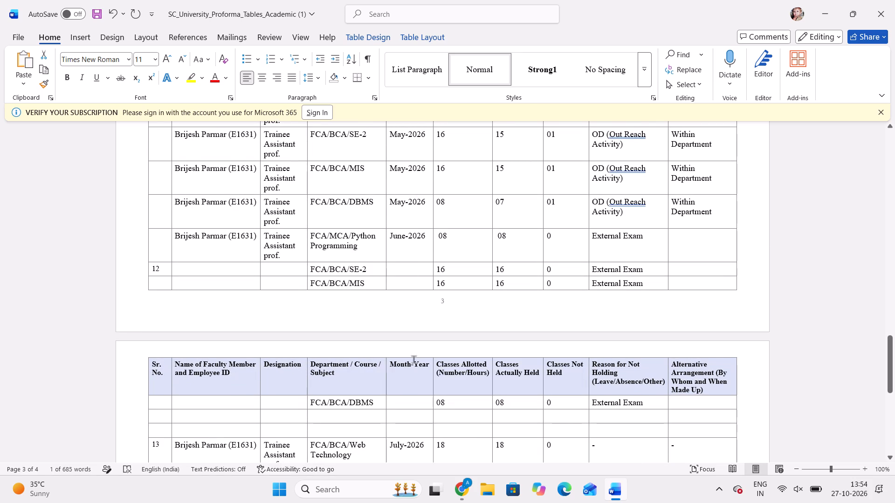
drag(413, 359, 409, 394)
key(ctrl+v)
key(ctrl+s)
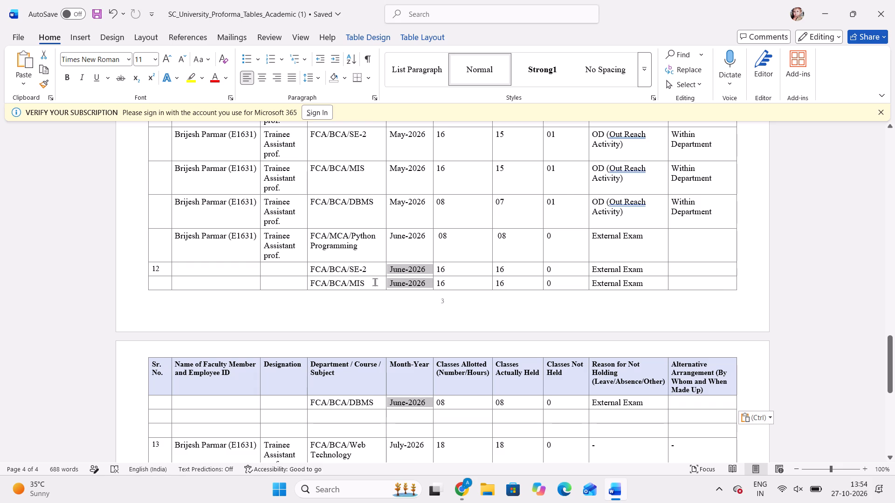
Copy the faculty name and designation from the first June-2026 row into row 12 and the two rows below it, and save.
drag(188, 244, 267, 248)
key(ctrl+c)
drag(238, 267, 291, 368)
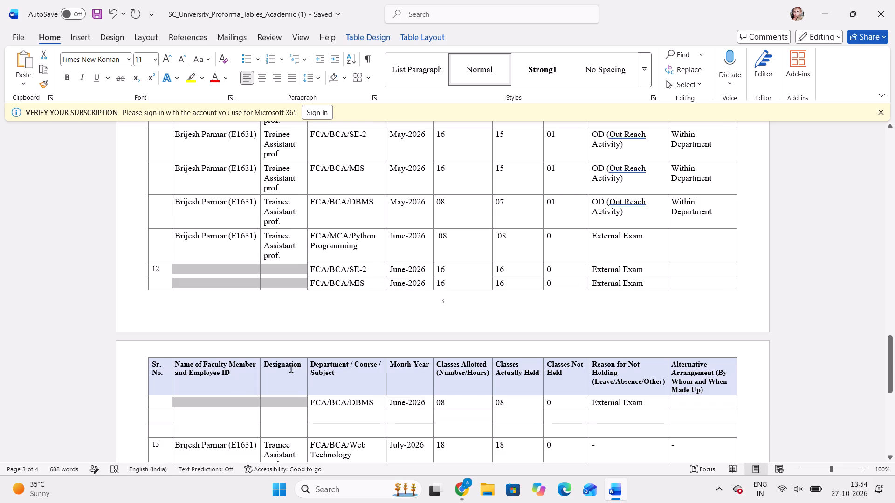
drag(291, 368, 291, 389)
key(ctrl+v)
key(ctrl+s)
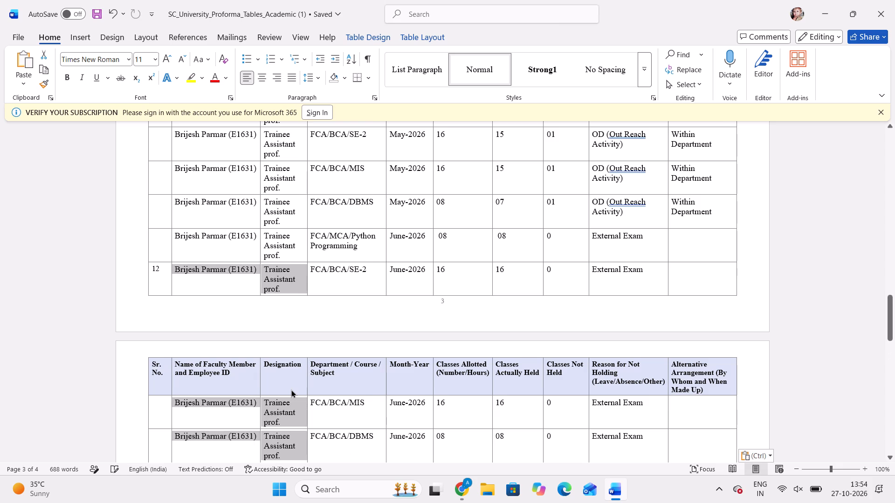
Delete the two empty rows above row 13 (July-2026) in Table 18 and save the document.
scroll(291, 389, down, 1)
drag(165, 297, 709, 310)
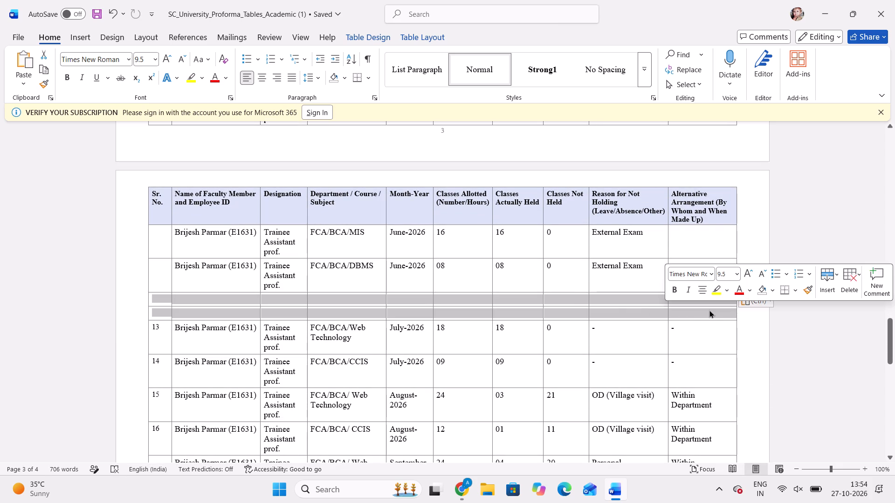
right_click(615, 299)
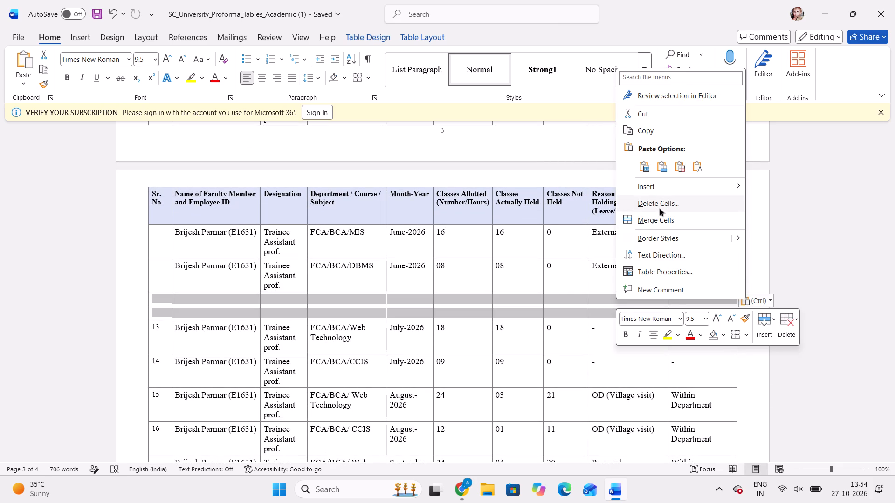
click(659, 207)
click(446, 228)
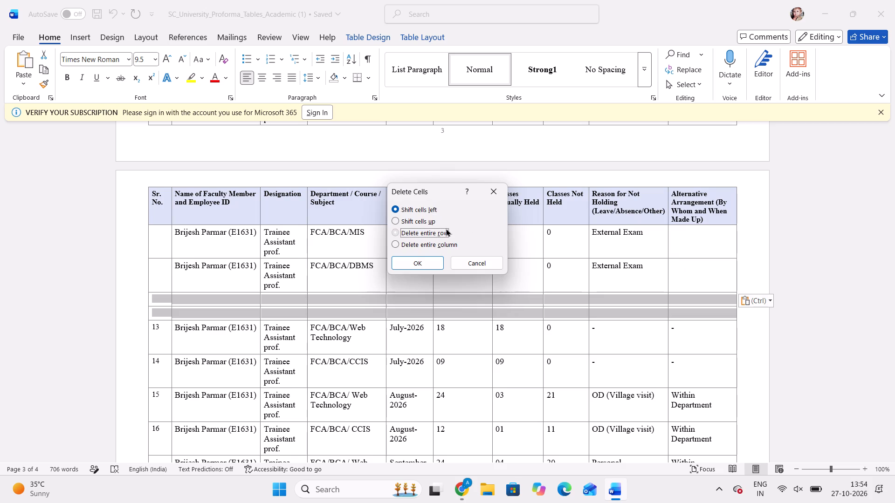
click(412, 258)
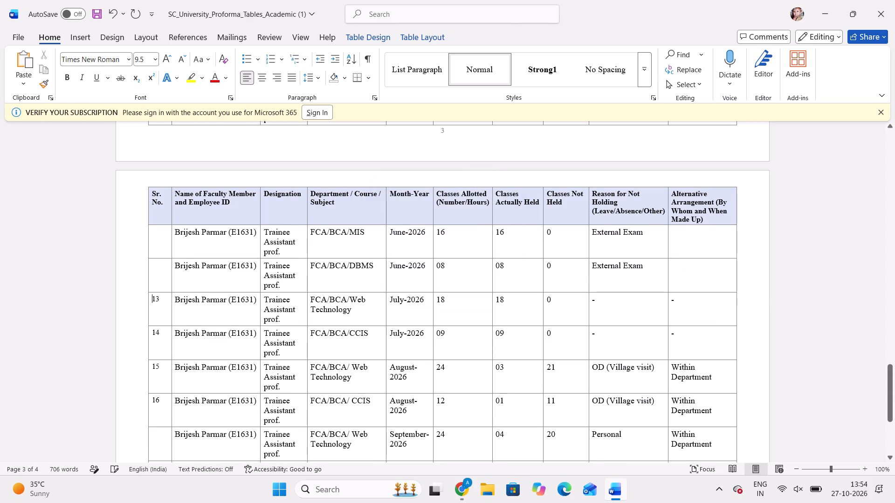
scroll(468, 303, down, 3)
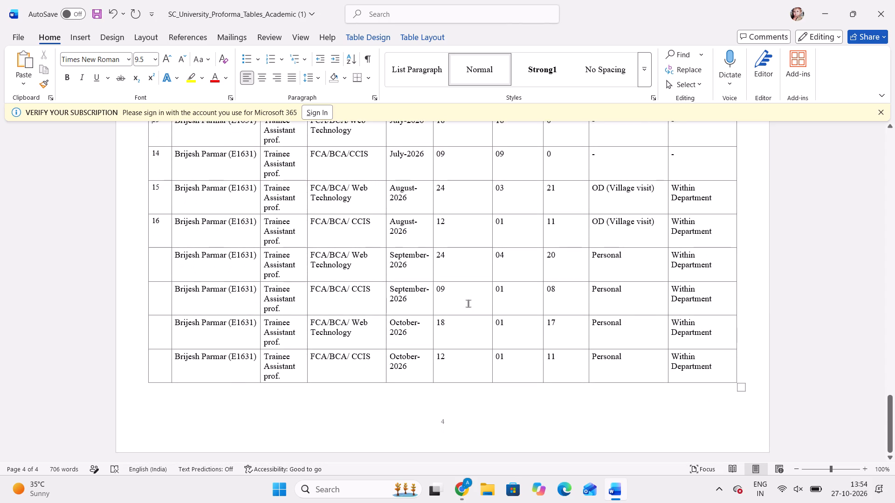
scroll(468, 303, up, 5)
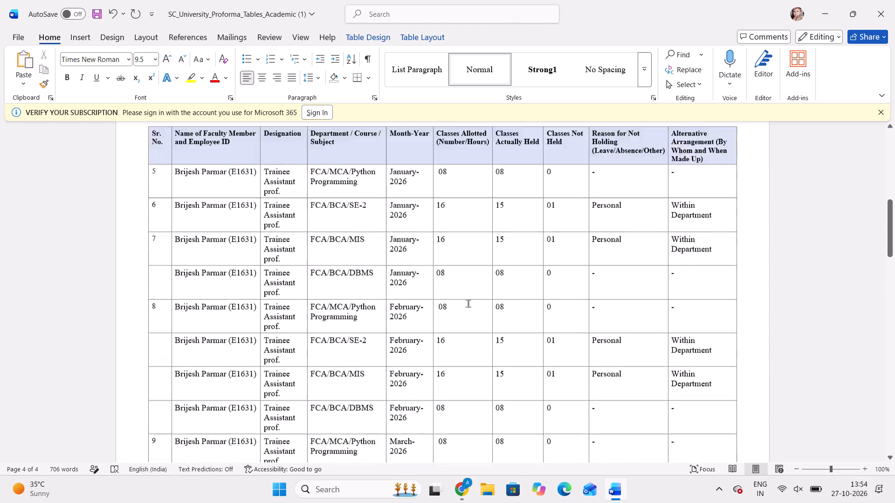
scroll(468, 303, up, 1)
key(ctrl+s)
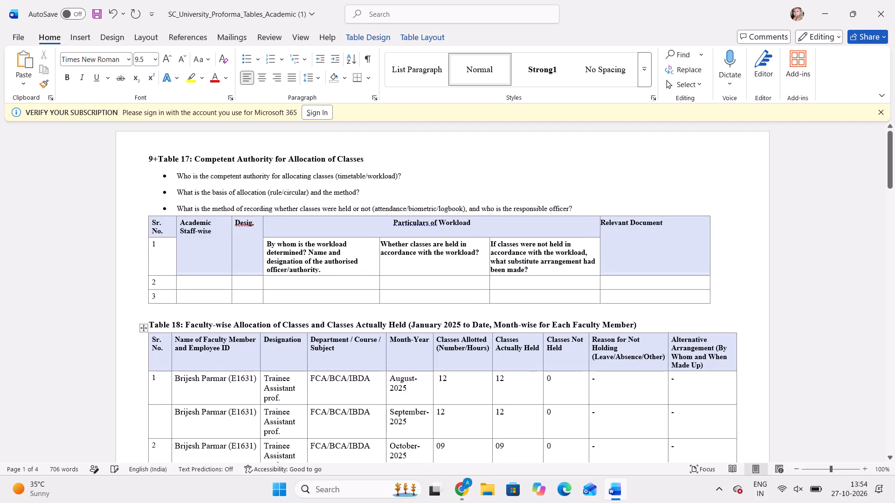
Enter serial number 2 in the September-2025 row of Table 18.
scroll(468, 303, down, 5)
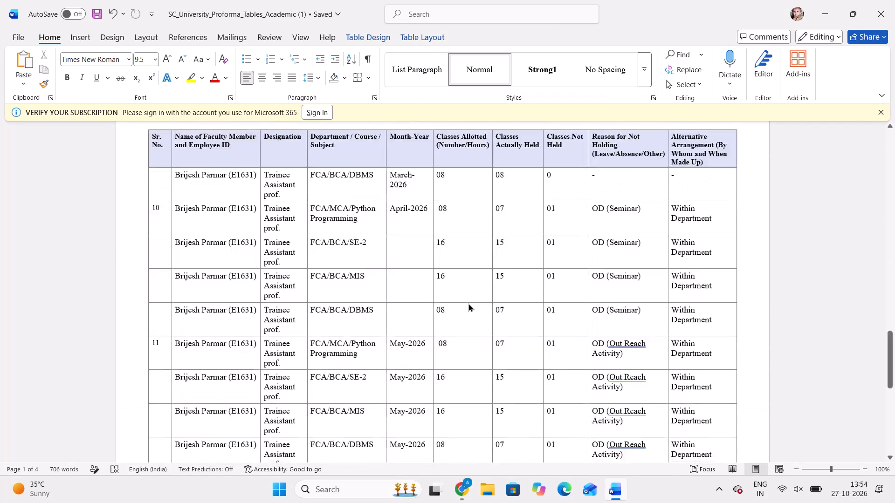
scroll(468, 303, down, 1)
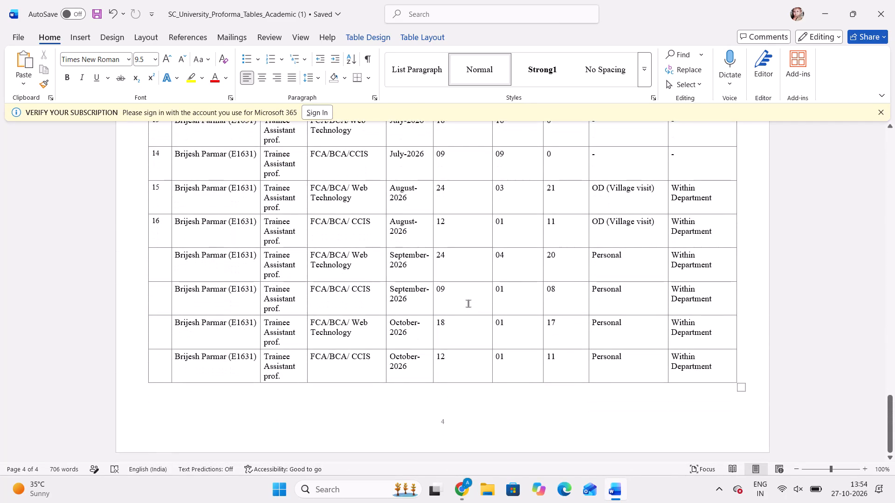
scroll(468, 303, up, 4)
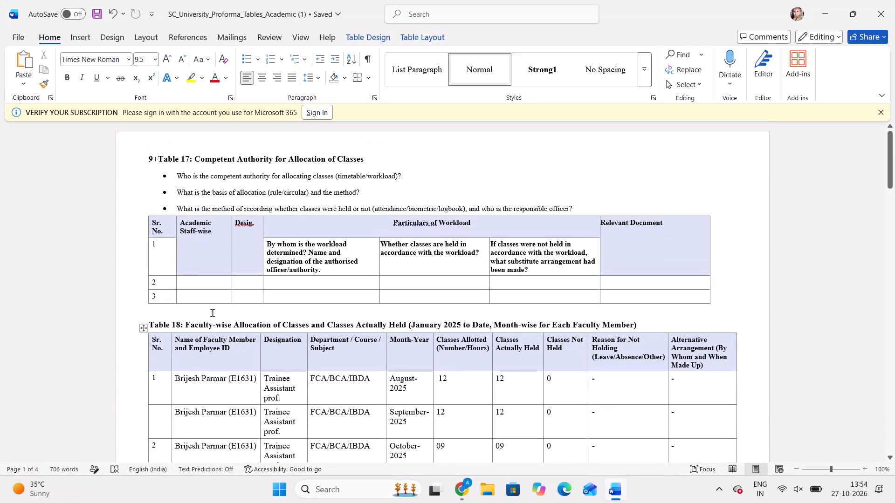
click(157, 326)
key(2)
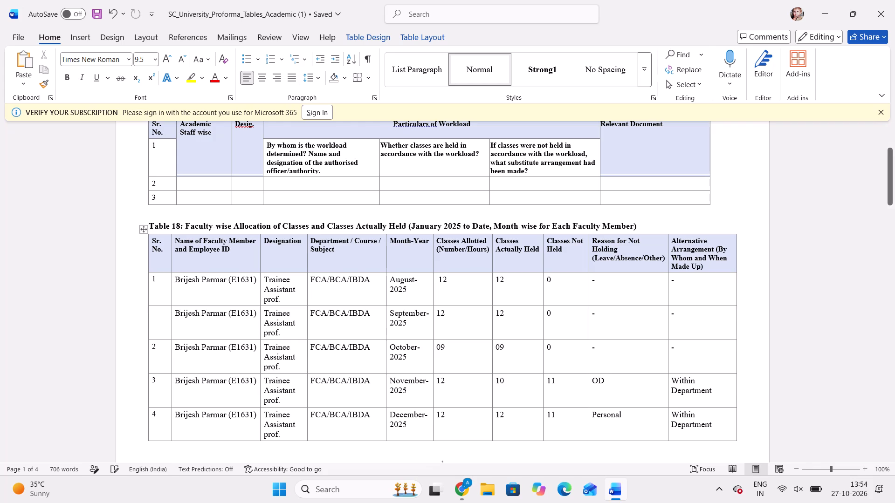
key(Down)
Clear the old serial numbers from the October-2025 row down through the September-2026 row, and save the document.
drag(165, 349, 151, 381)
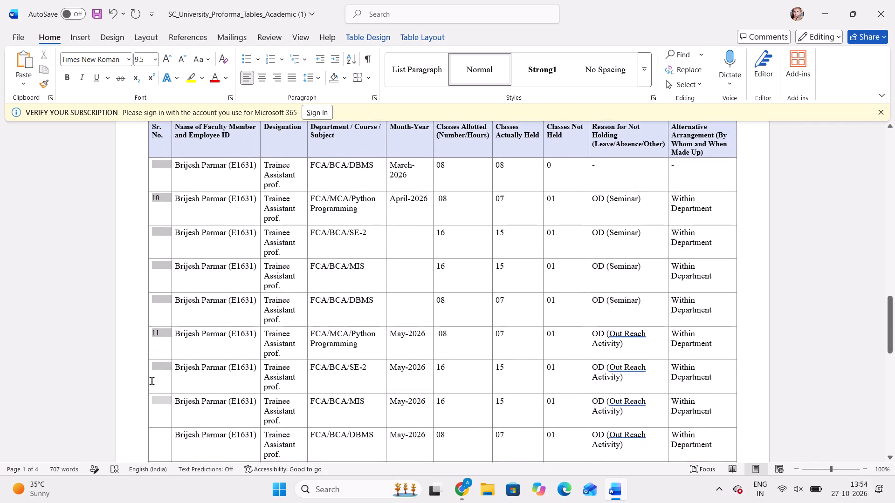
drag(151, 381, 151, 383)
key(Delete)
scroll(151, 383, down, 1)
drag(159, 365, 162, 406)
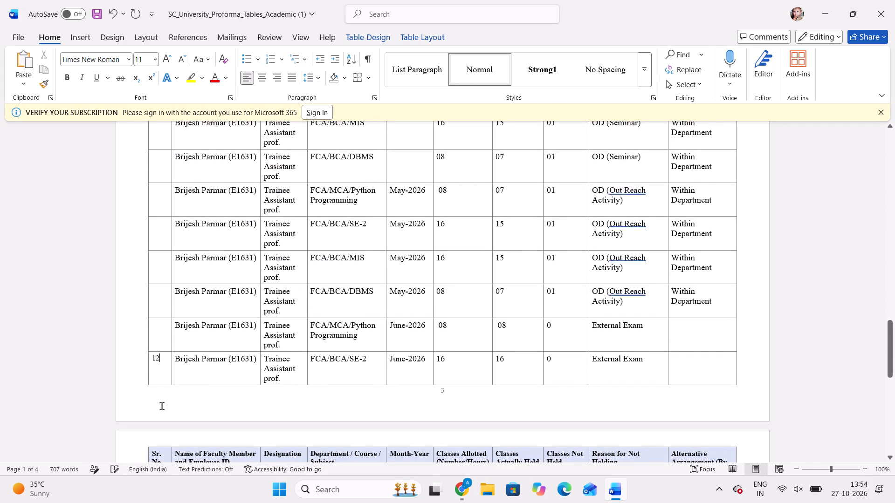
drag(162, 406, 138, 250)
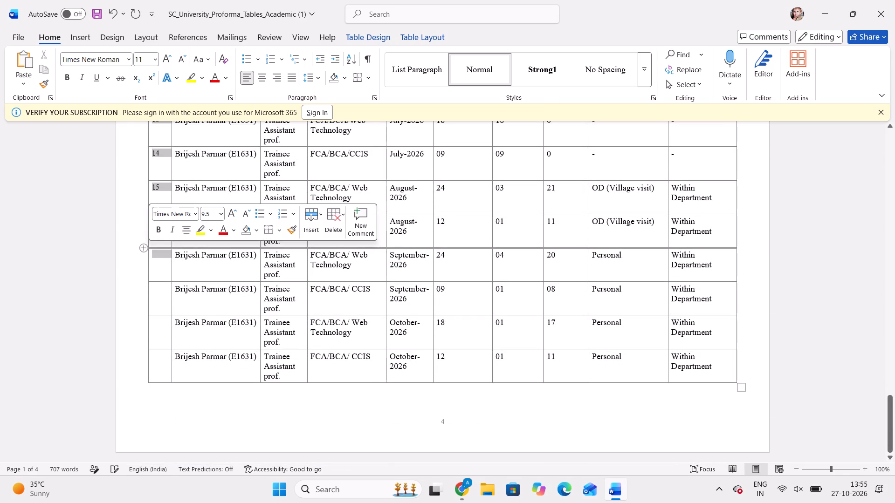
key(Delete)
click(207, 266)
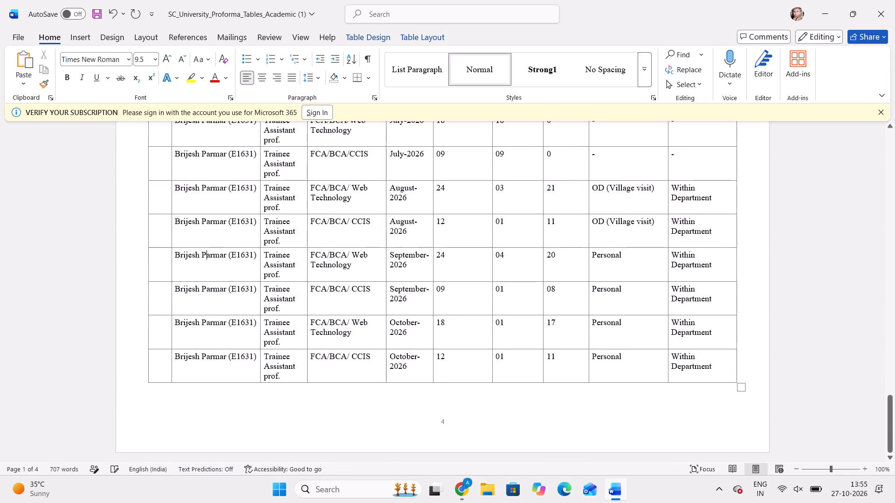
key(ctrl+s)
scroll(269, 254, up, 6)
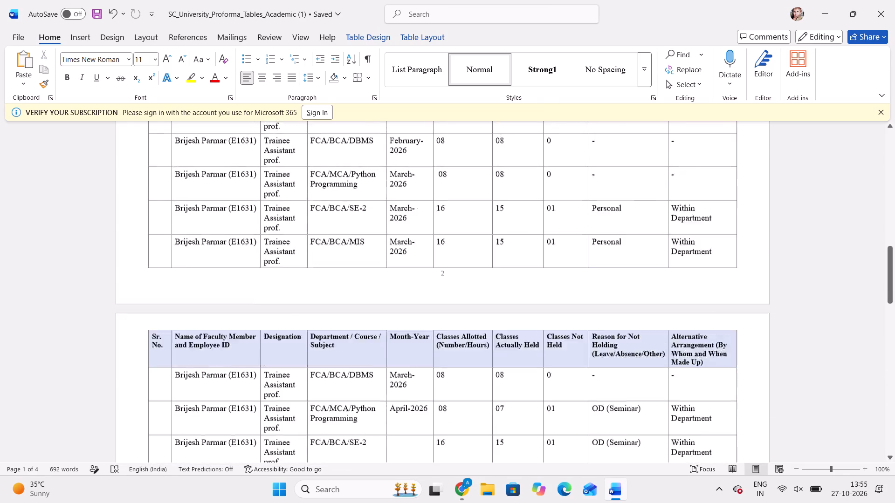
scroll(269, 254, up, 2)
Switch to Excel, create a blank workbook and maximise its window.
text(ex)
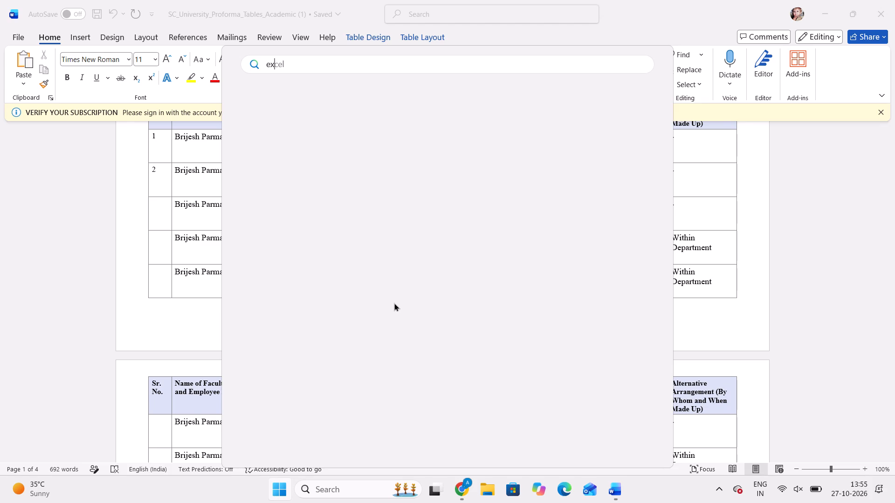
text(ce)
key(l)
key(Return)
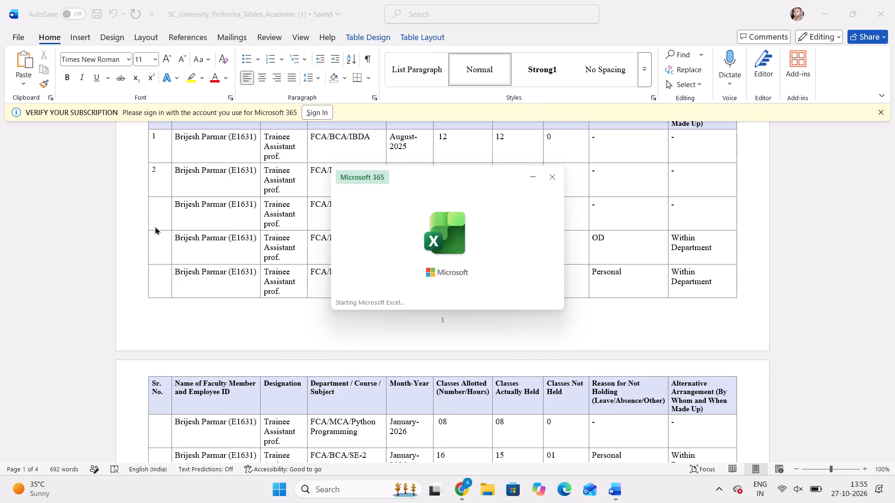
click(332, 212)
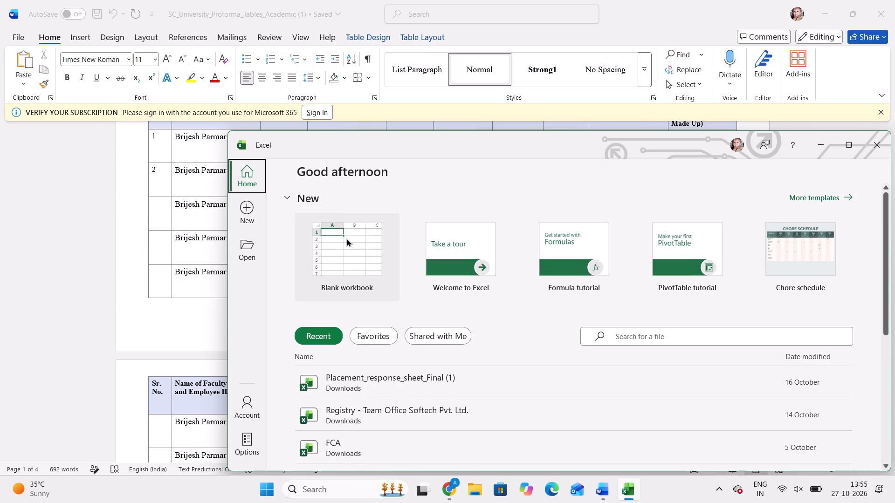
click(346, 238)
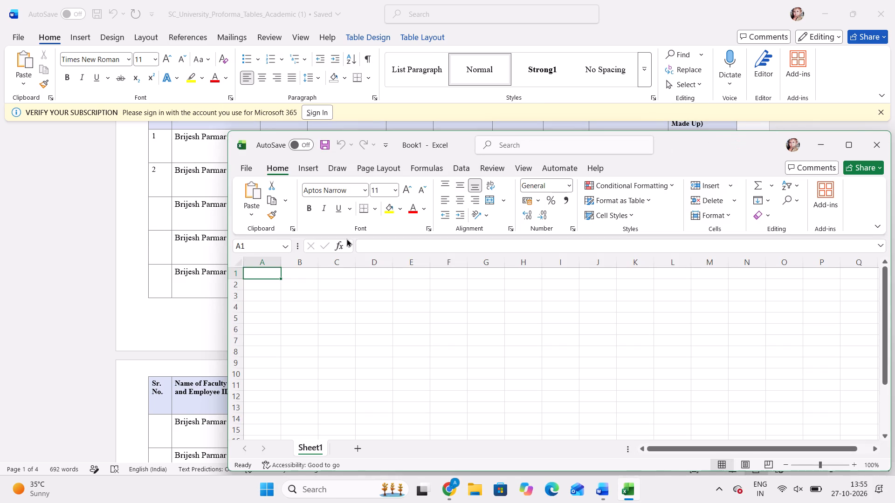
click(848, 143)
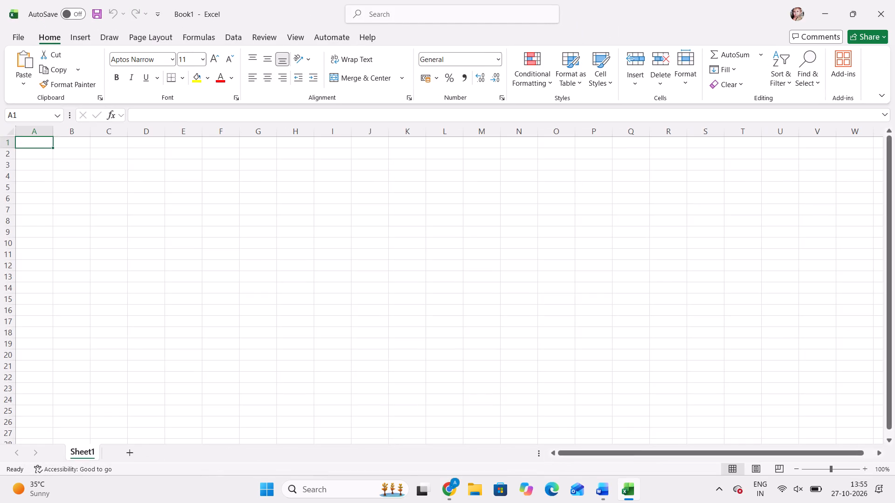
Enter 1, 2, 3 and 4 in cells J8 to J11 and extend the series down the column to 49.
click(382, 216)
key(1)
key(Down)
key(2)
key(Down)
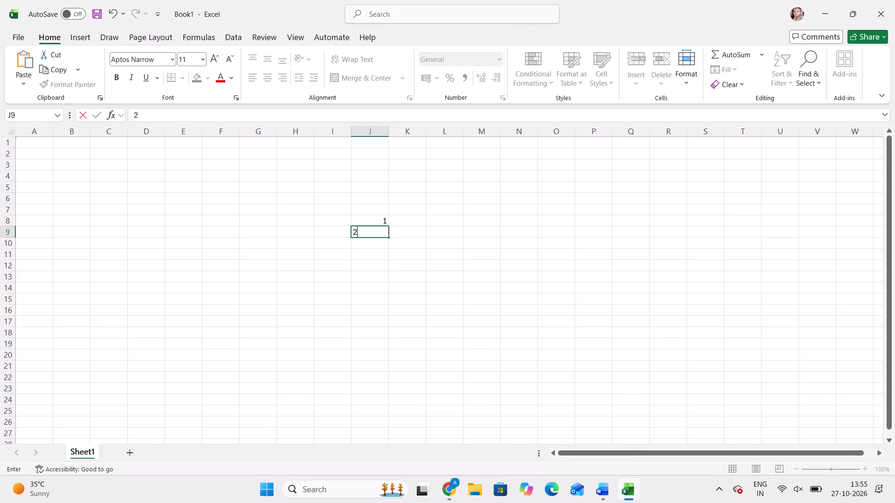
key(3)
key(Down)
key(4)
key(Down)
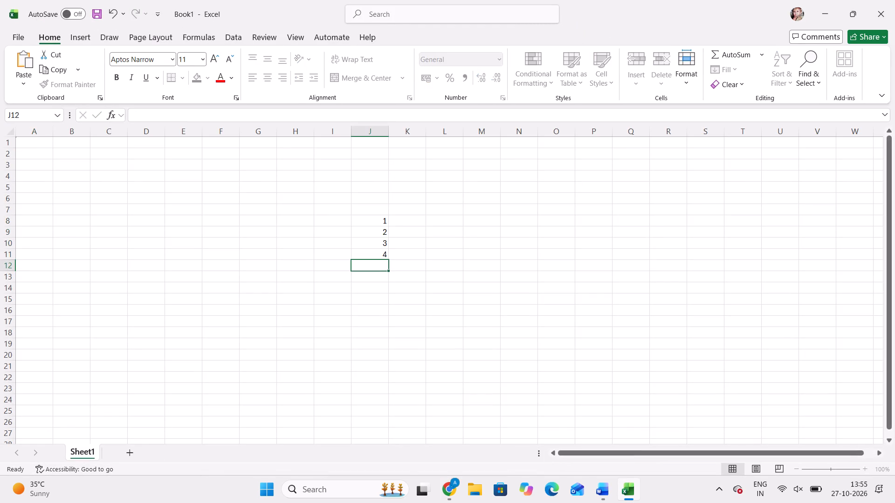
drag(381, 220, 386, 255)
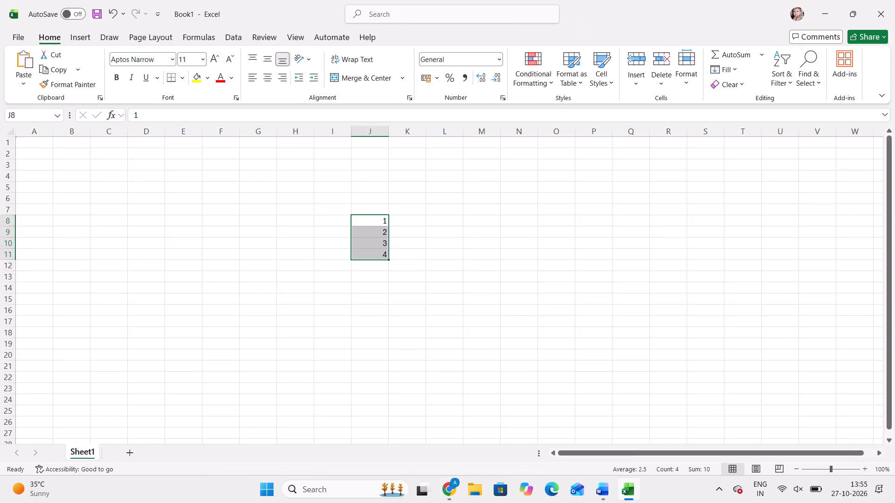
drag(389, 260, 399, 313)
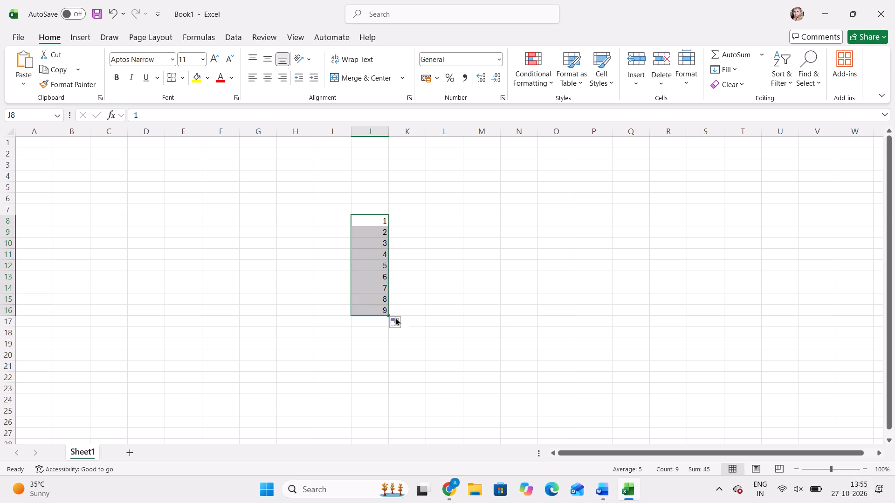
drag(387, 315, 402, 475)
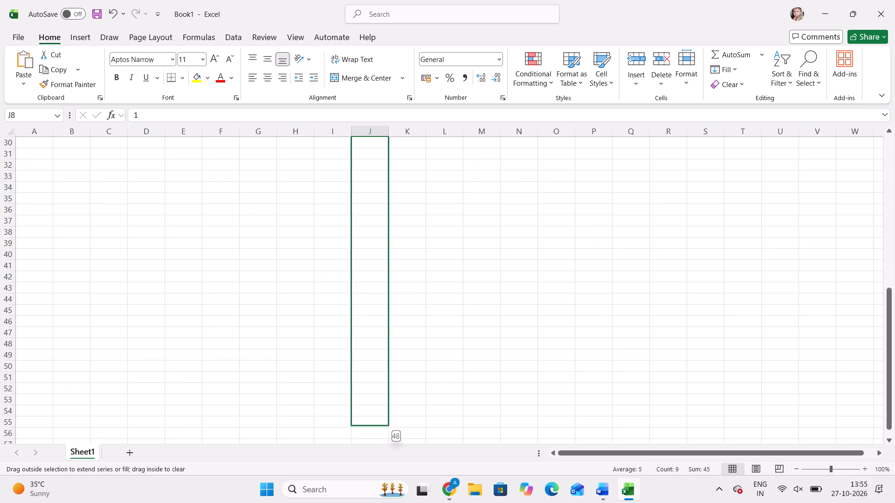
drag(402, 475, 390, 355)
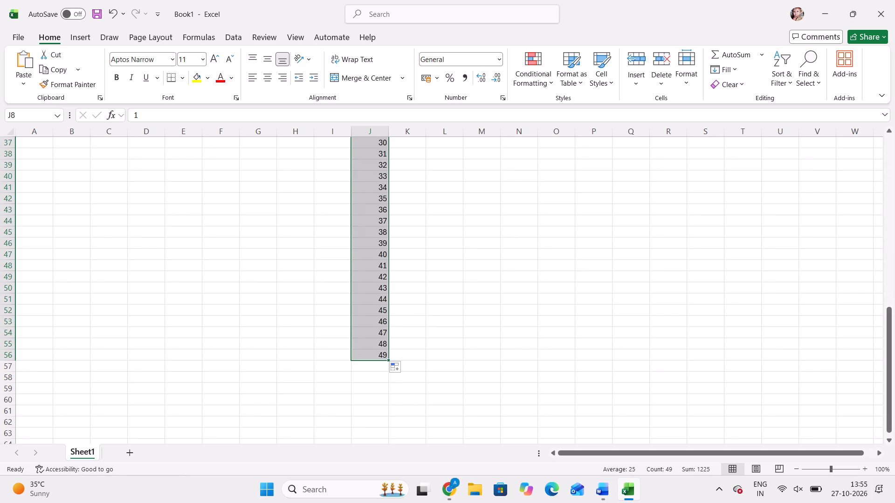
Copy the numbers 1 to 31 from cells J8 to J38.
click(454, 283)
scroll(454, 283, up, 7)
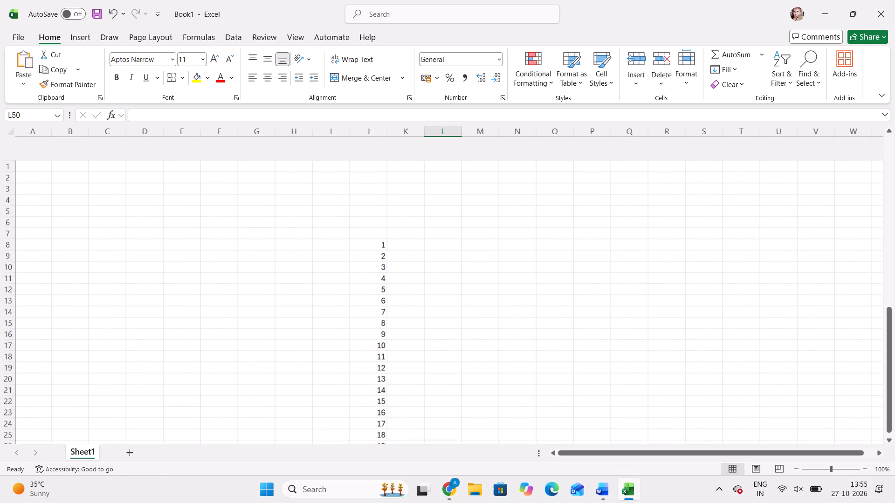
drag(367, 220, 373, 435)
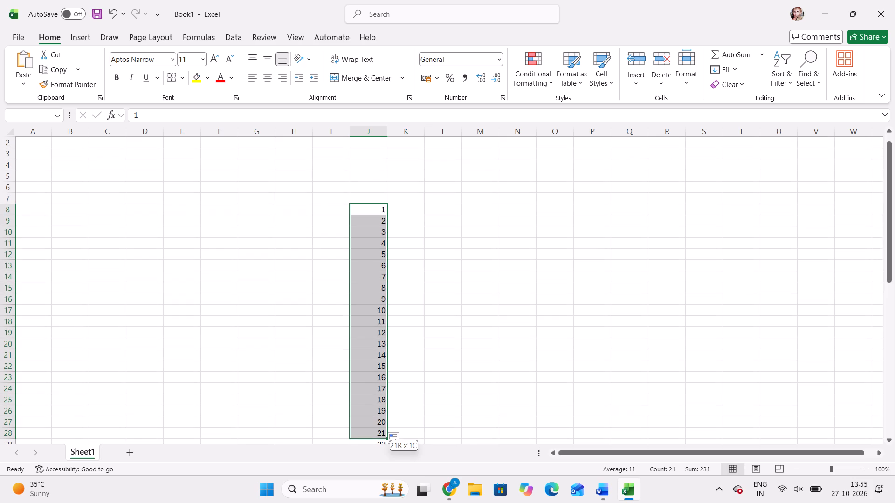
drag(373, 435, 370, 431)
key(shift+Down)
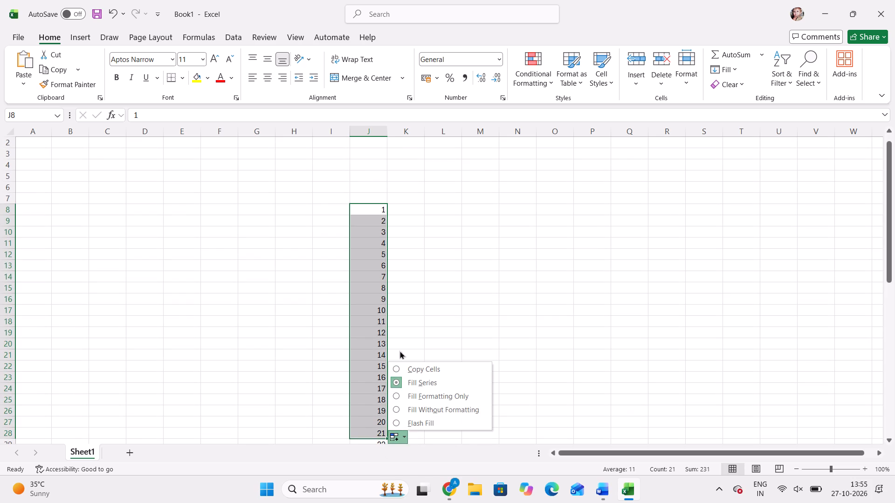
click(406, 339)
scroll(406, 339, down, 1)
drag(375, 198, 375, 367)
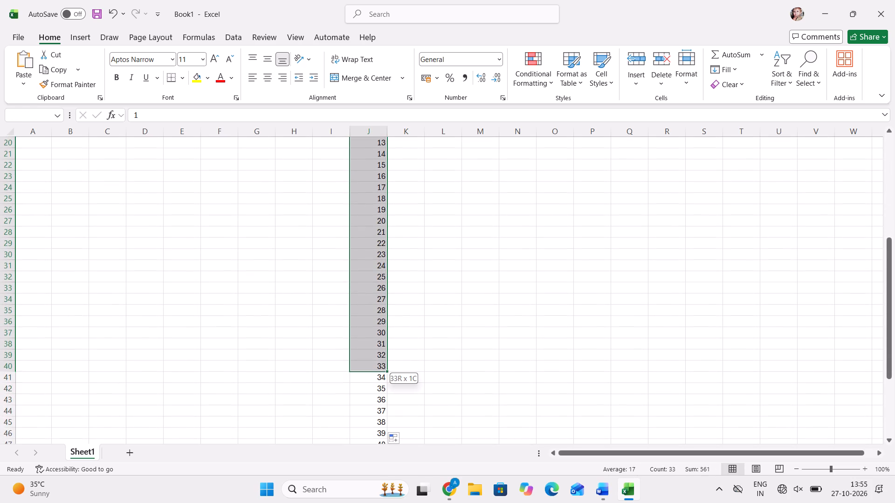
drag(375, 367, 378, 347)
key(ctrl+c)
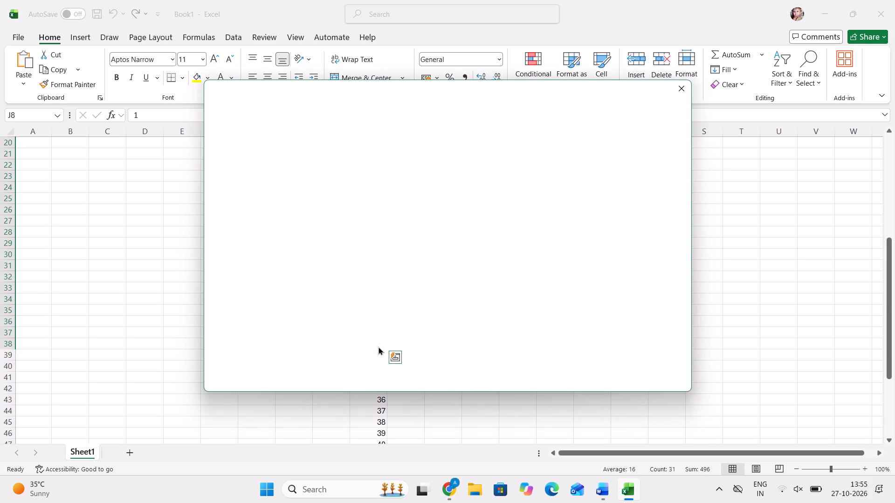
Copy the numbers from J8 to J38 again and paste them in Word into Table 18's Sr. No. cells, August-2025 through July-2026 Web Technology.
click(679, 92)
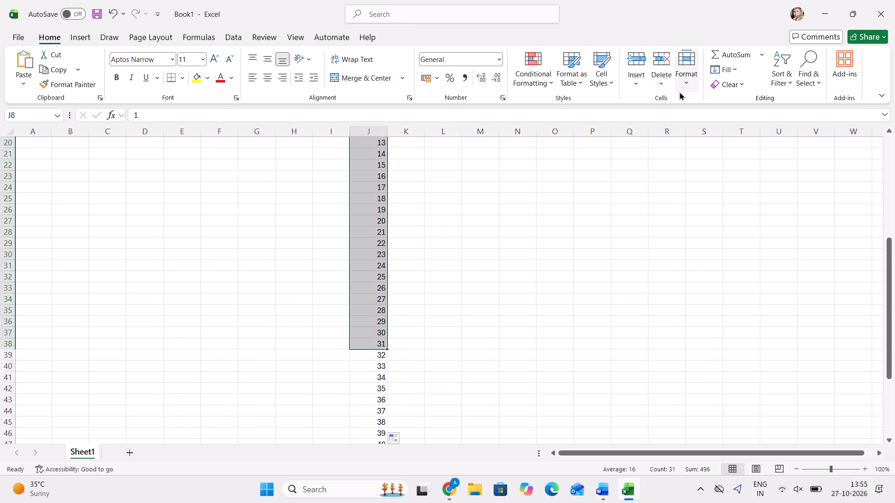
key(ctrl+c)
key(alt+Tab)
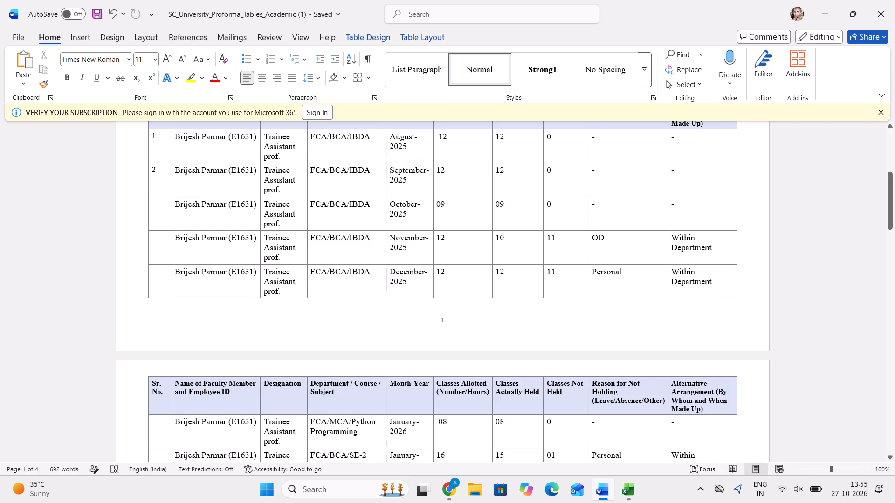
drag(159, 150, 165, 451)
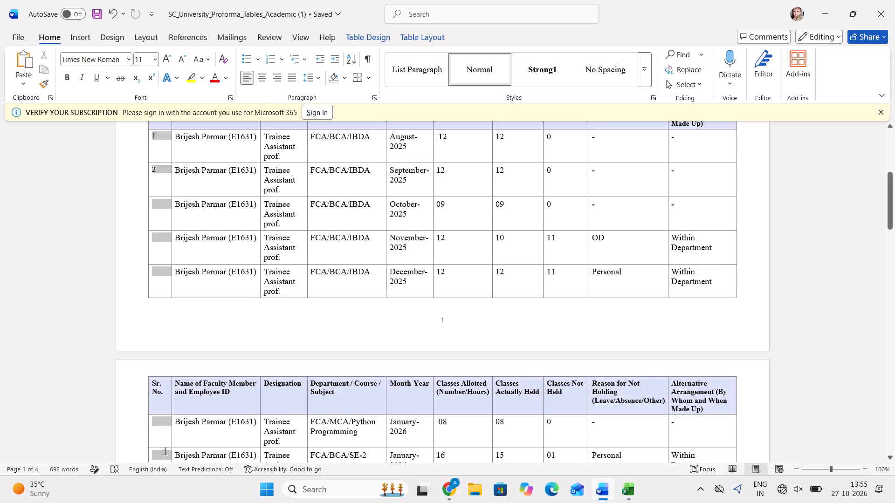
drag(165, 451, 158, 348)
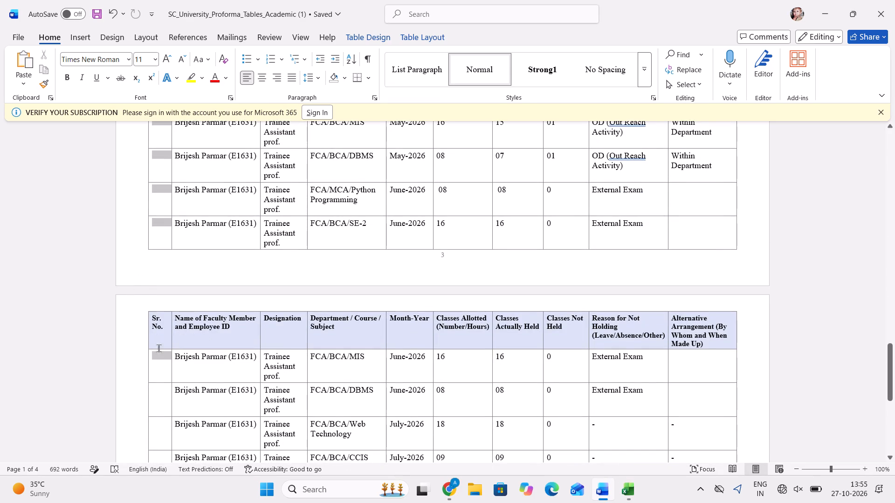
drag(158, 348, 162, 425)
key(ctrl+v)
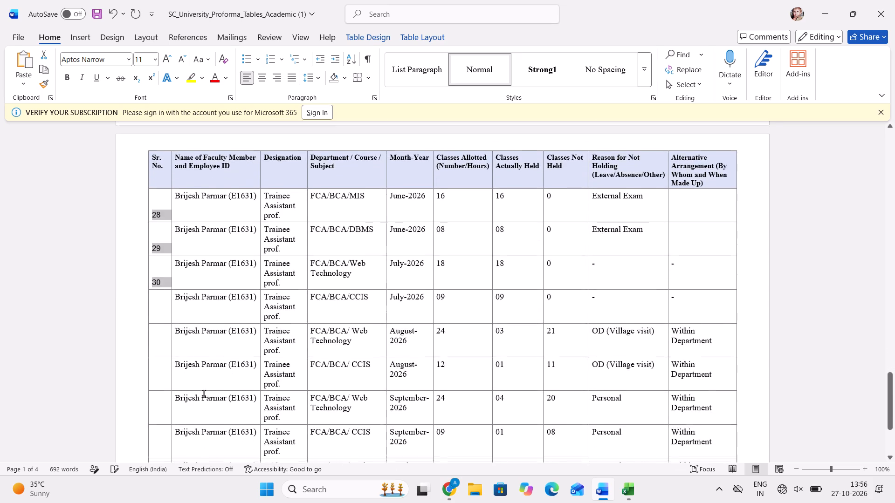
scroll(204, 394, right, 1)
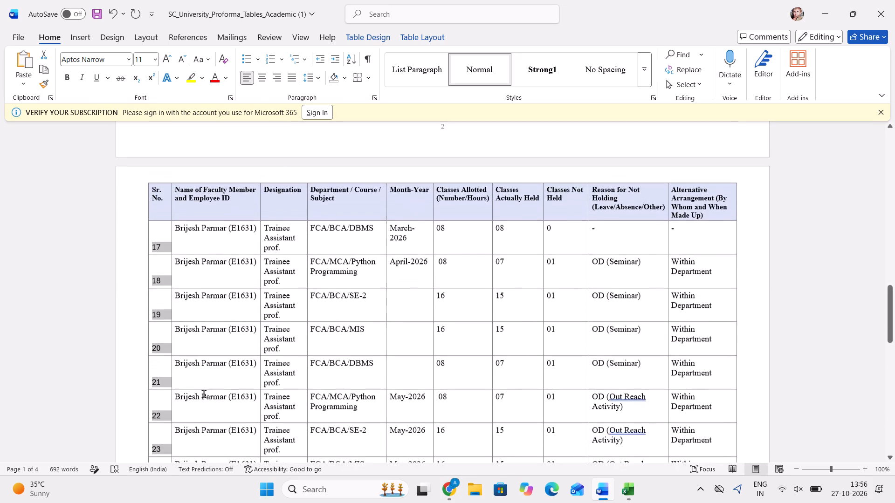
scroll(204, 394, right, 1)
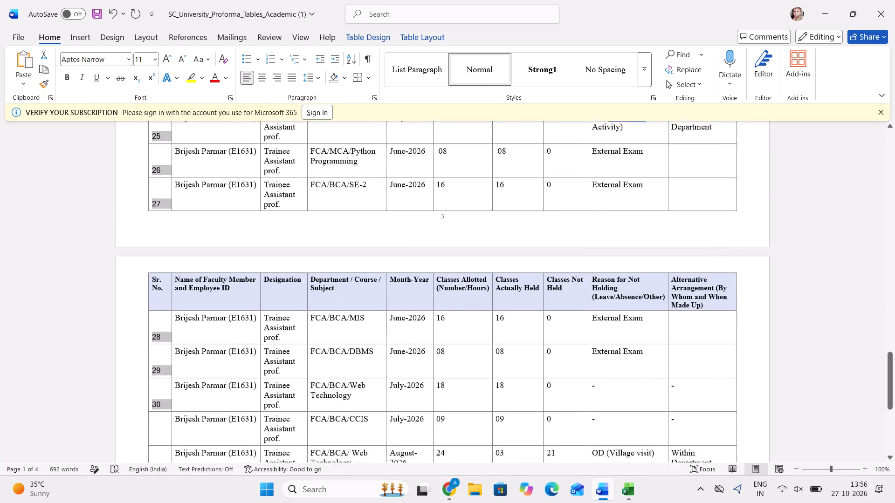
scroll(204, 394, right, 1)
Switch to Excel and copy the numbers 31 to 39 from cells J38 to J46.
click(158, 360)
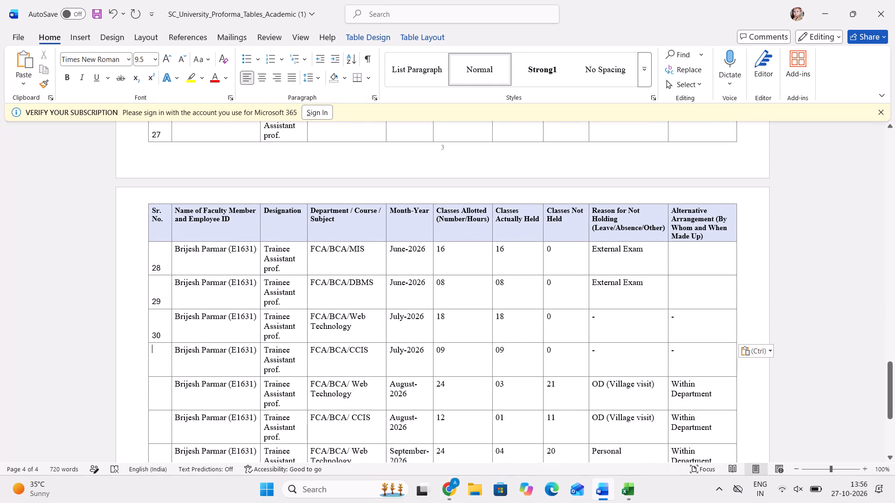
scroll(158, 360, down, 1)
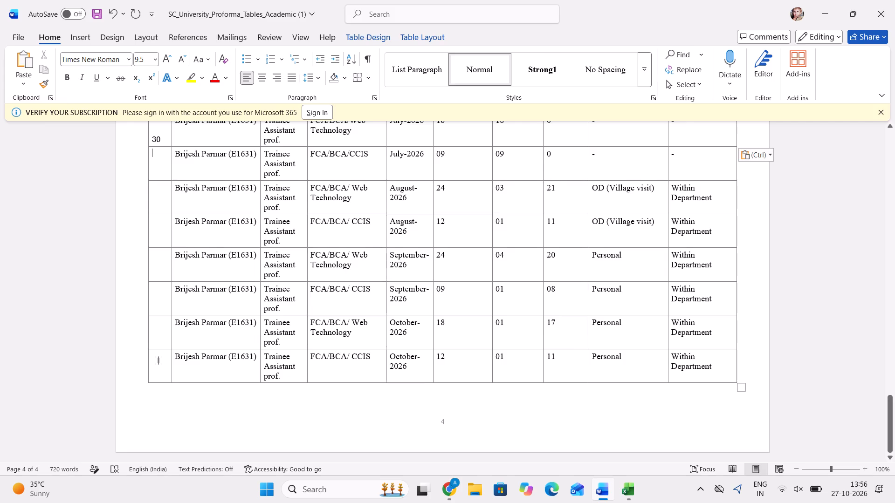
key(alt+Tab)
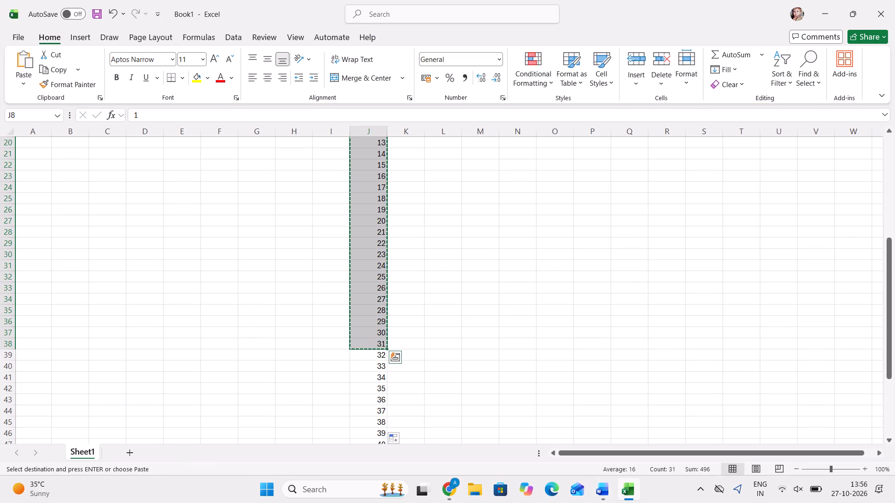
key(alt+Tab)
key(alt+Tab)
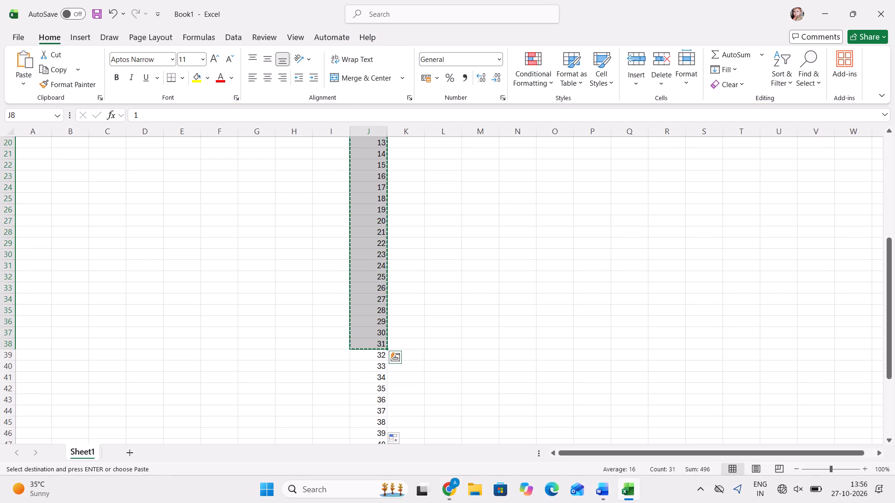
click(370, 347)
key(shift+Down)
key(shift+Down)
key(shift+Down)
key(shift+Down)
key(shift+Down)
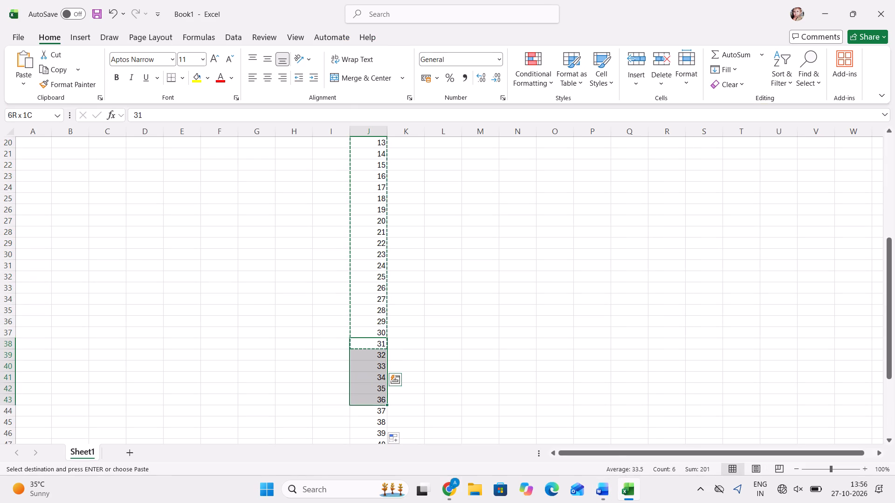
key(shift+Down)
key(shift+Down)
key(shift+Down)
key(ctrl+c)
Switch to Word and paste the copied numbers into the empty Sr. No. cells from July-2026 CCIS through the last October-2026 row.
key(alt+Tab)
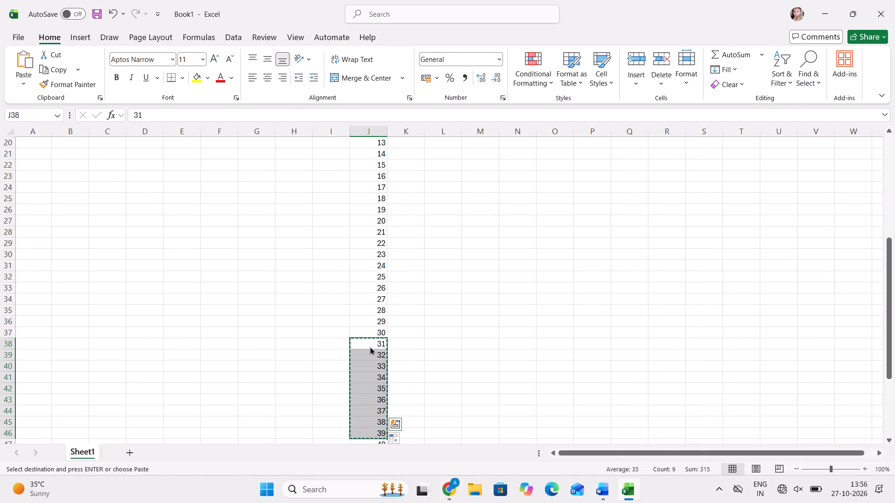
drag(156, 160, 164, 367)
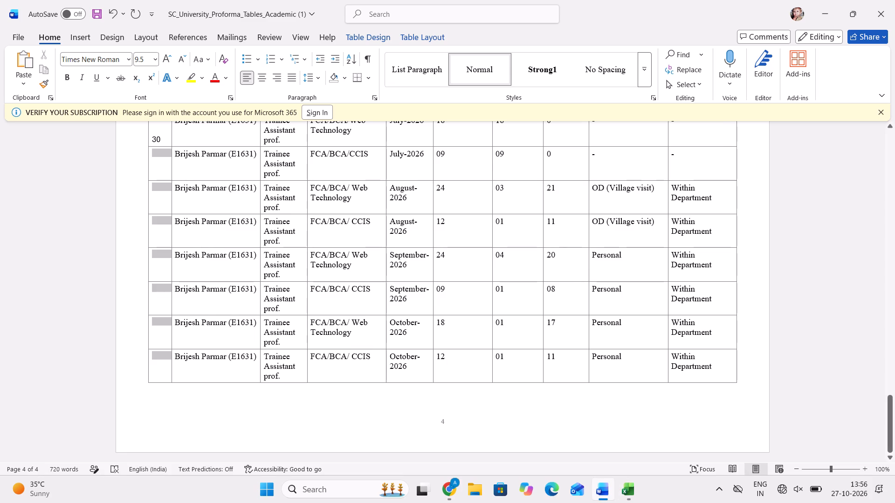
drag(164, 367, 154, 357)
key(ctrl+v)
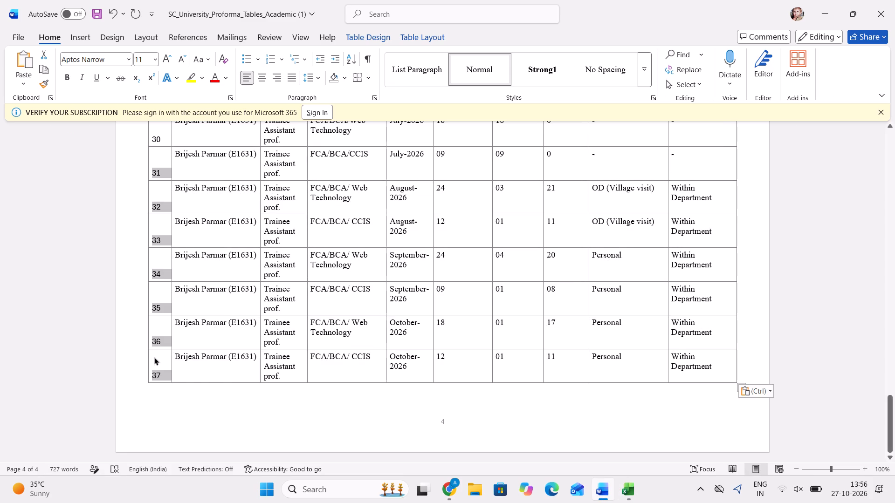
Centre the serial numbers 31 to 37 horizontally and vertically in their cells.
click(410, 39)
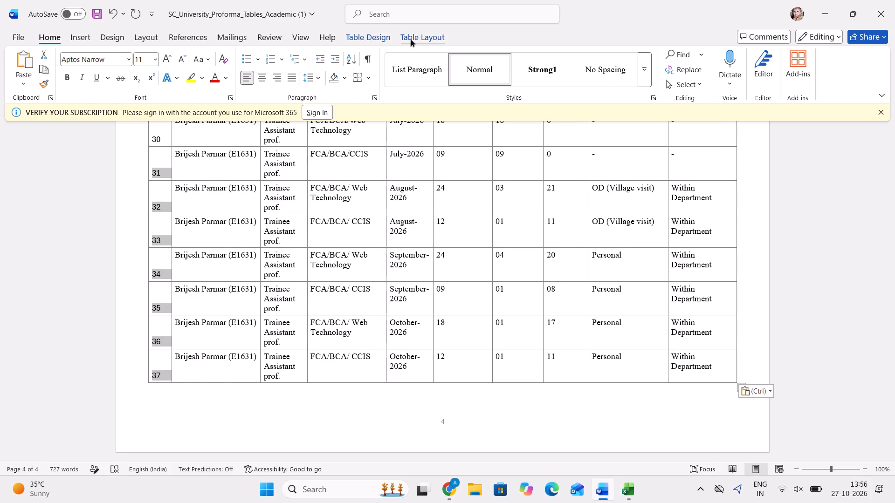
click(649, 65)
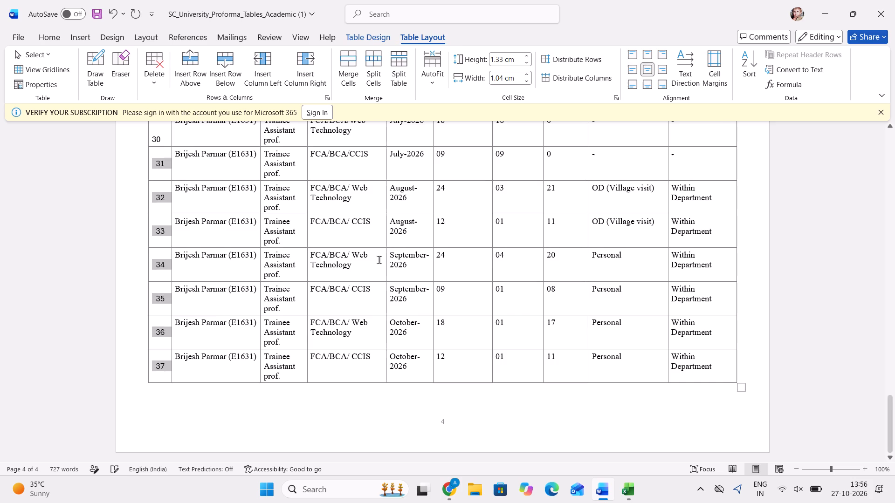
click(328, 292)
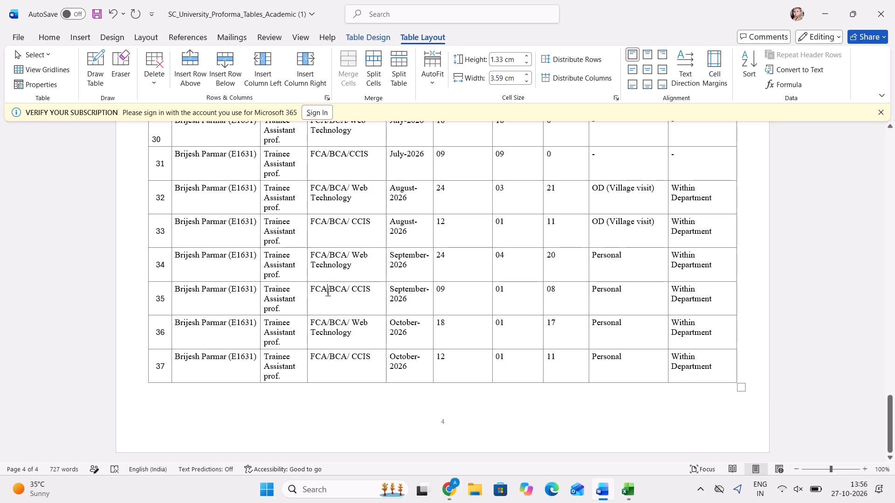
Align all of Table 18's serial numbers 1 to 37 centre left in their cells, and save the document.
scroll(328, 292, up, 4)
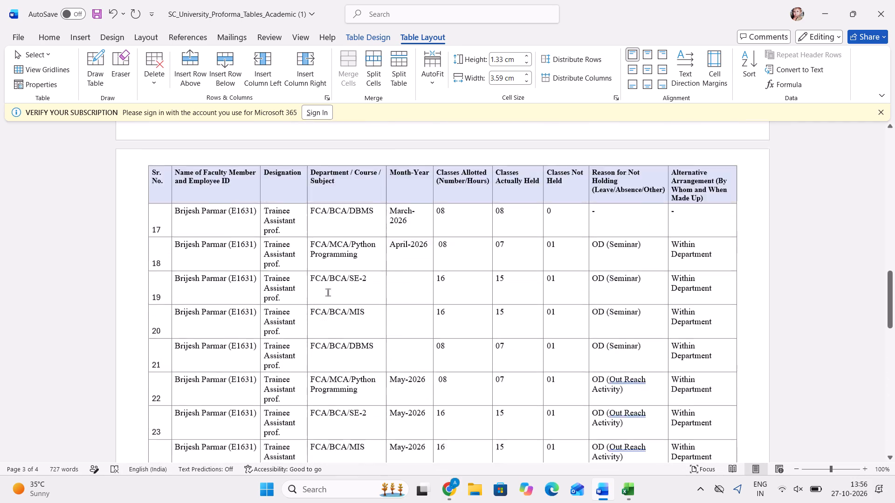
scroll(328, 292, up, 3)
scroll(328, 292, down, 1)
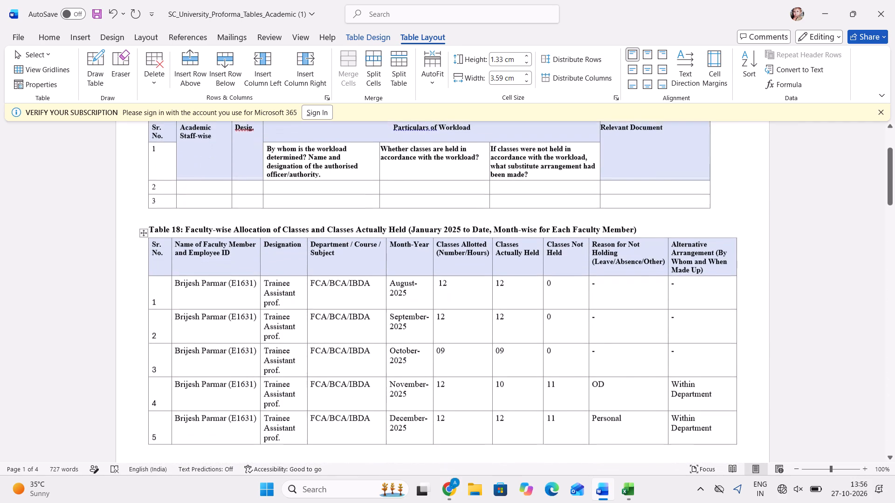
drag(158, 294, 148, 502)
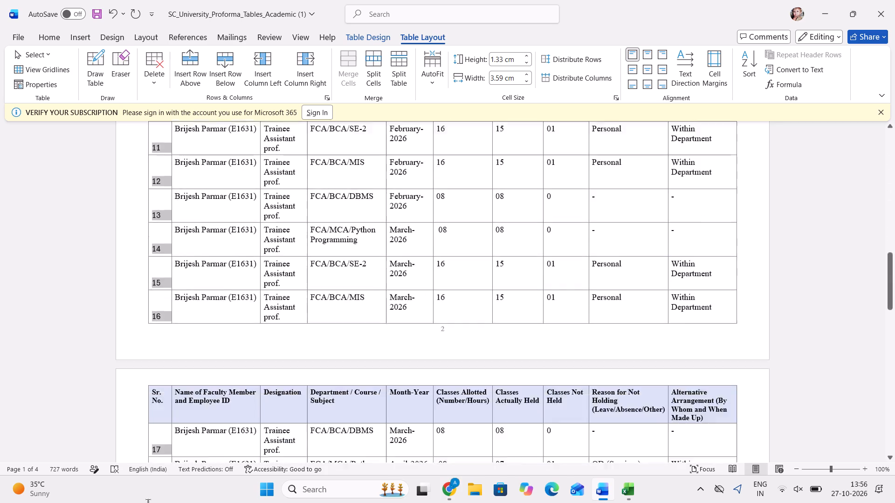
drag(148, 502, 161, 356)
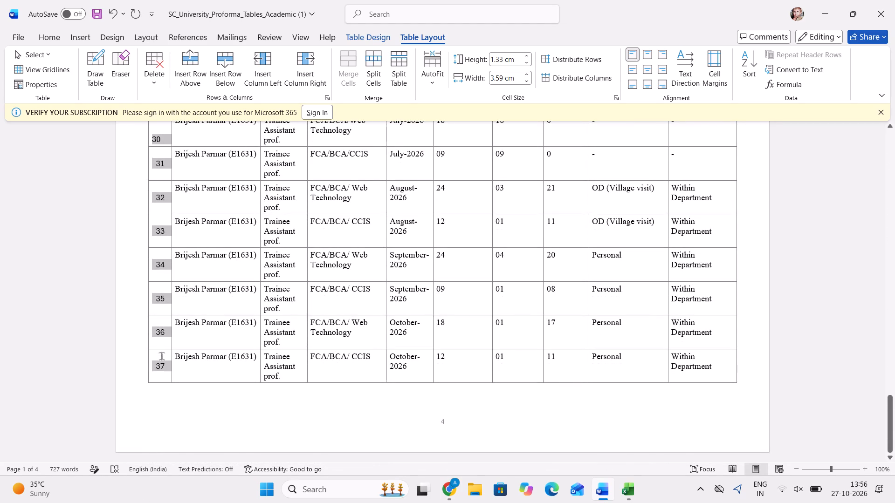
drag(161, 356, 162, 359)
click(631, 67)
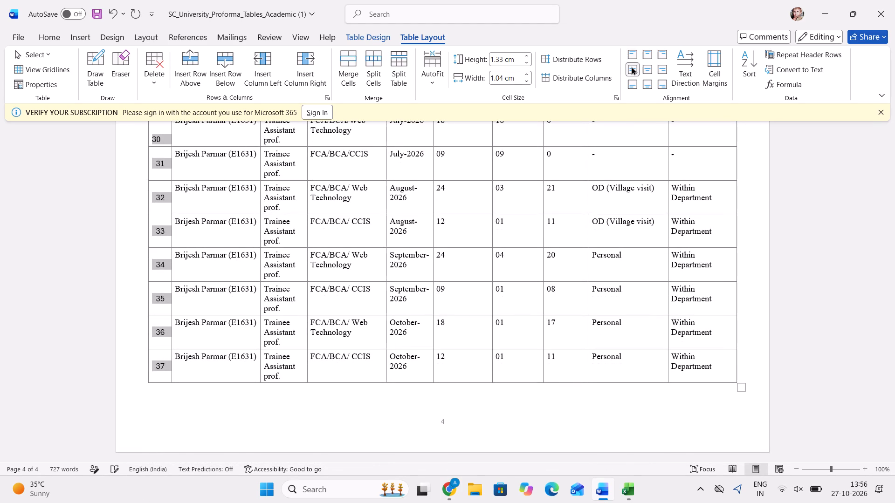
click(381, 234)
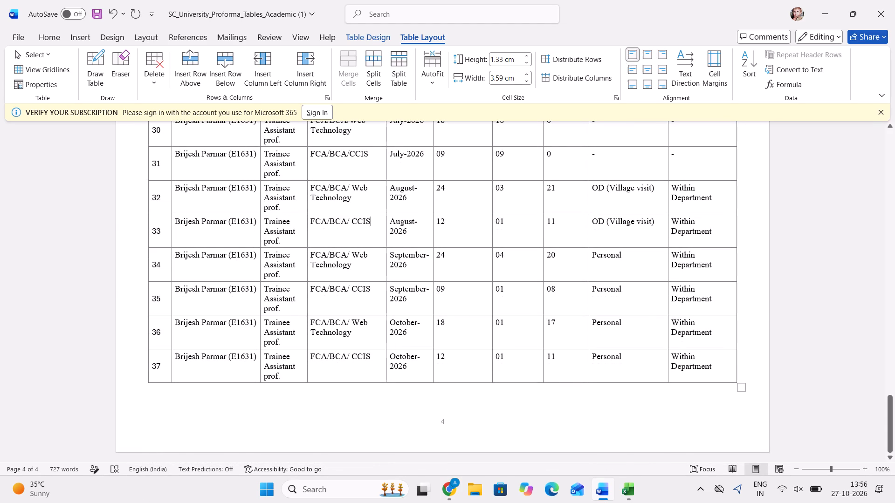
scroll(381, 234, up, 5)
key(ctrl+s)
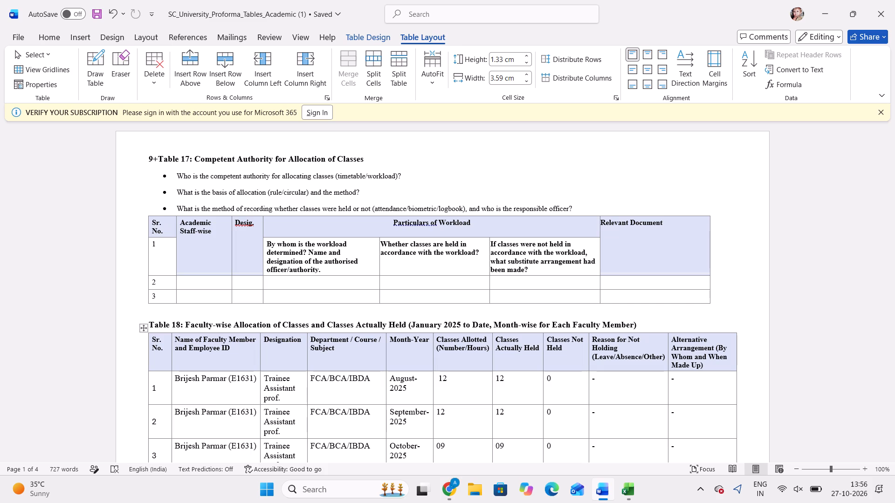
Enter the authorised officer's name with the designation "Professor & Dean" in Table 17's row 2, under who determines the workload.
click(316, 284)
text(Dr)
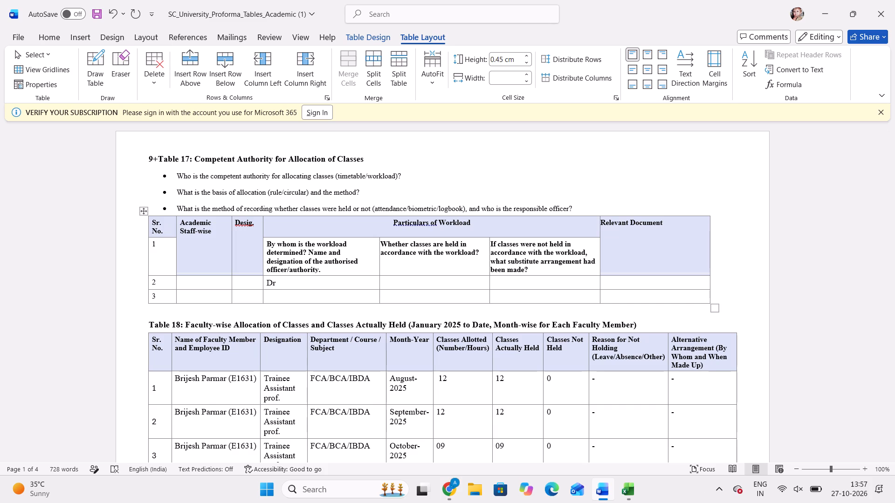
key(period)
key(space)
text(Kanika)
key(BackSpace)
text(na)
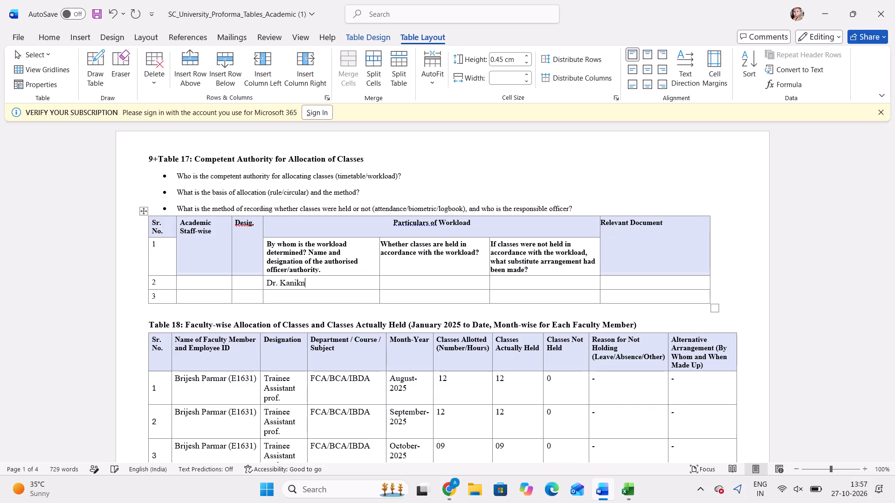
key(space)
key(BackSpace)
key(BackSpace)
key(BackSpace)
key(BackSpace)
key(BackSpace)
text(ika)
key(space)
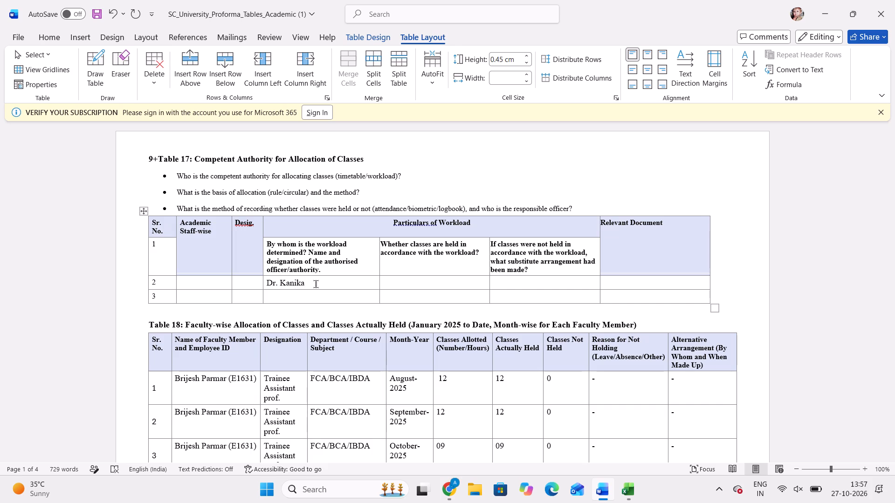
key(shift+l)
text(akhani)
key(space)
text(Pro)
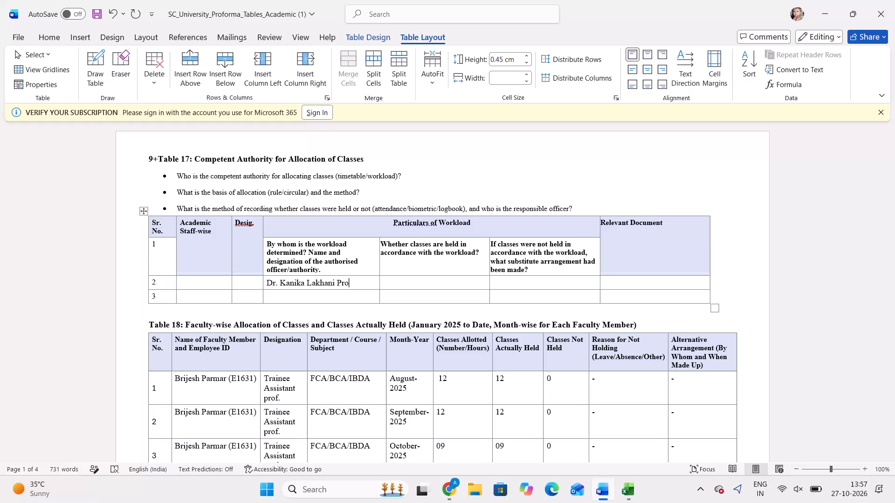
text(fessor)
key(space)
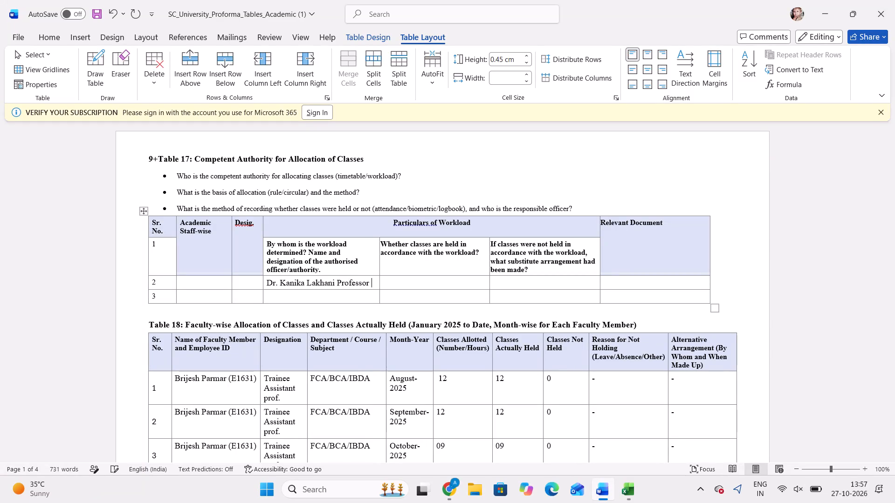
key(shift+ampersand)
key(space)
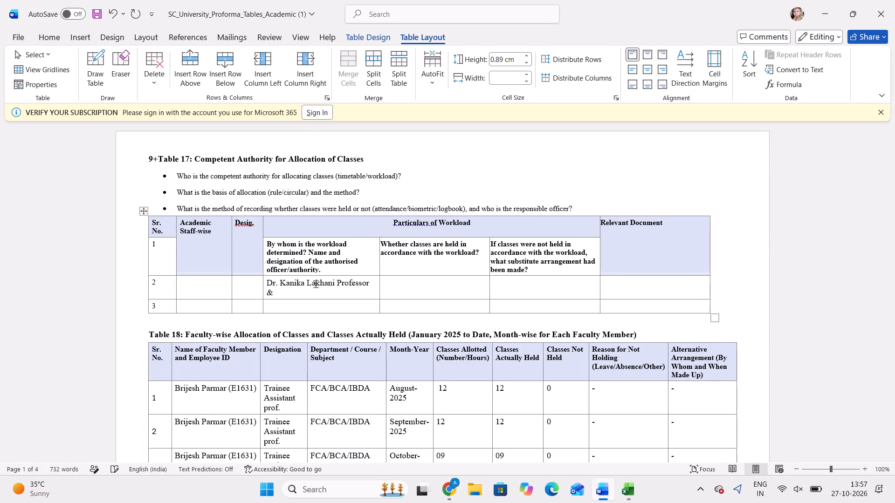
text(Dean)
Enter "Yes" in row 2 of Table 17 under whether classes are held in accordance with the workload.
click(442, 288)
key(Left)
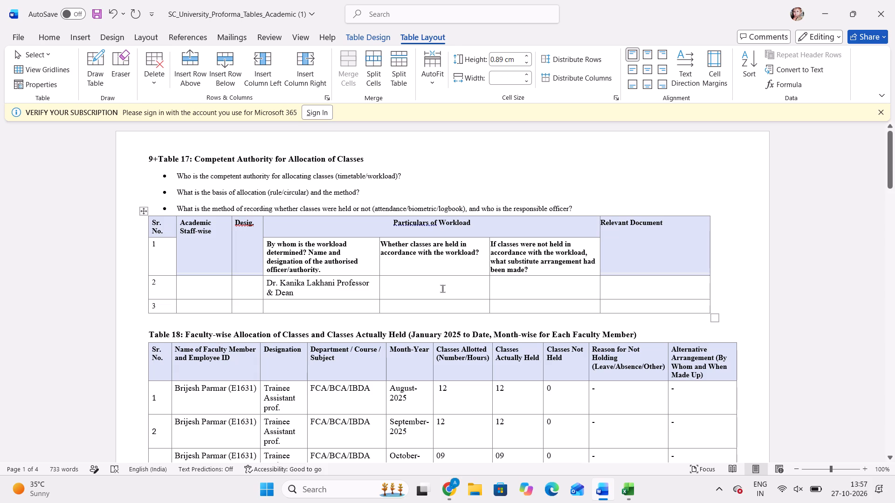
click(423, 286)
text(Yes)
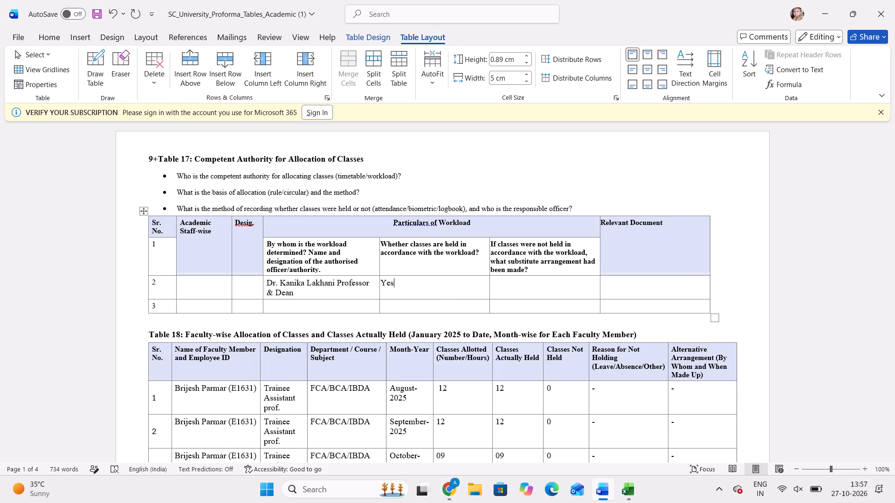
Fill in the substitute arrangement cell in row 2 of Table 17 with text starting "Load ad".
click(537, 292)
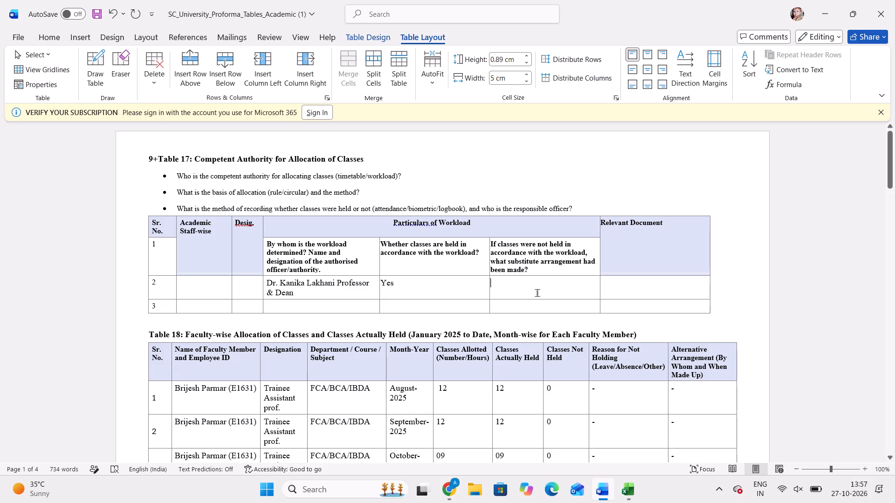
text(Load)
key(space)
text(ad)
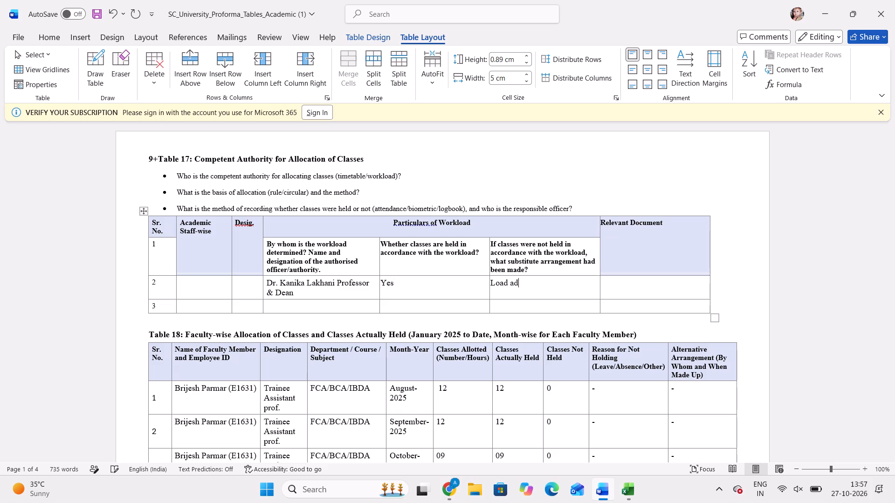
Complete the substitute arrangement entry in Table 17's row 2 to read "Load adjustment with other".
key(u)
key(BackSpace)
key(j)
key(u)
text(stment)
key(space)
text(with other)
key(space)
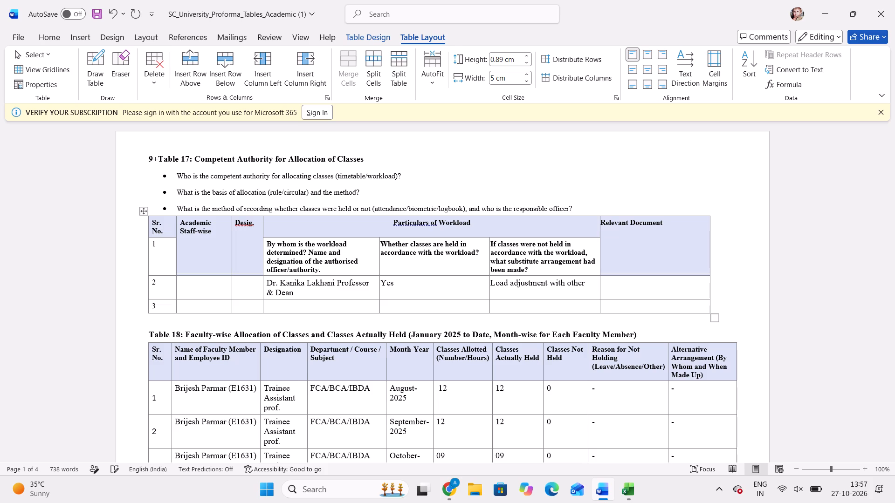
Add "faculties" to the end of the substitute arrangement entry in Table 17's row 2, and save the document.
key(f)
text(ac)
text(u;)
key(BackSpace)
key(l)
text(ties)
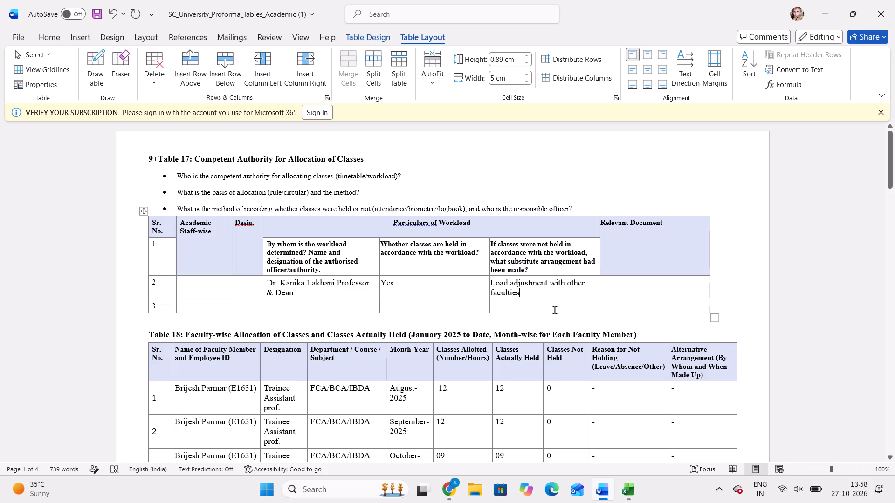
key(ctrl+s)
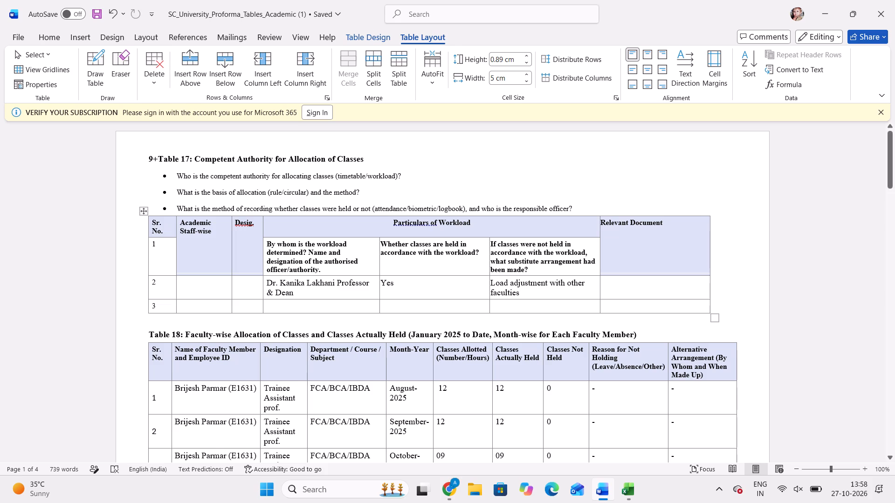
Look over Table 18's rows down to the last October-2026 entry, and save the document again.
scroll(441, 269, down, 3)
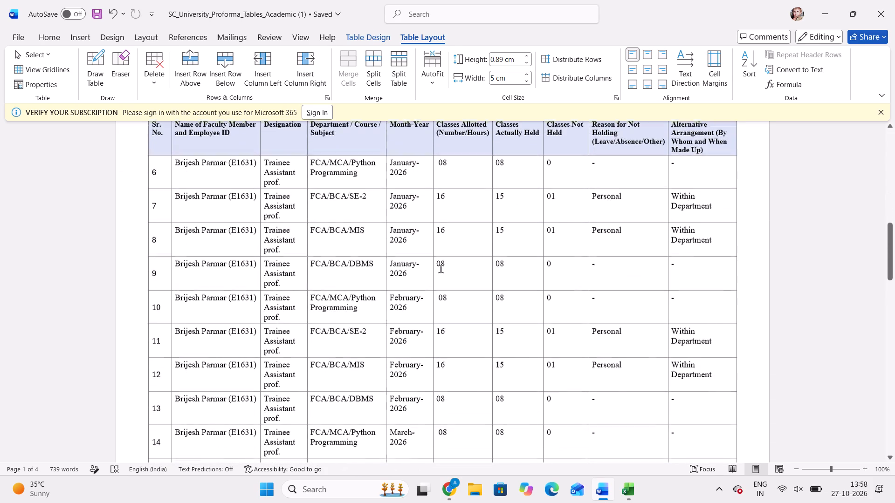
scroll(441, 269, down, 4)
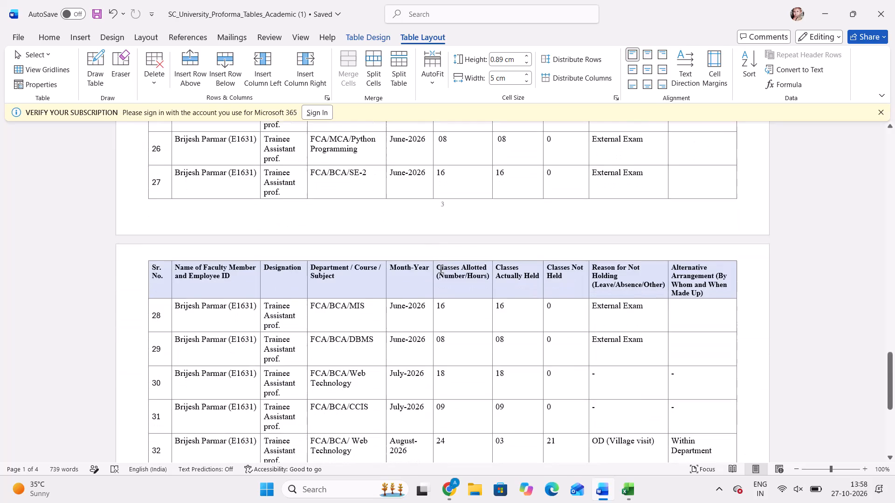
scroll(441, 269, down, 3)
key(ctrl+s)
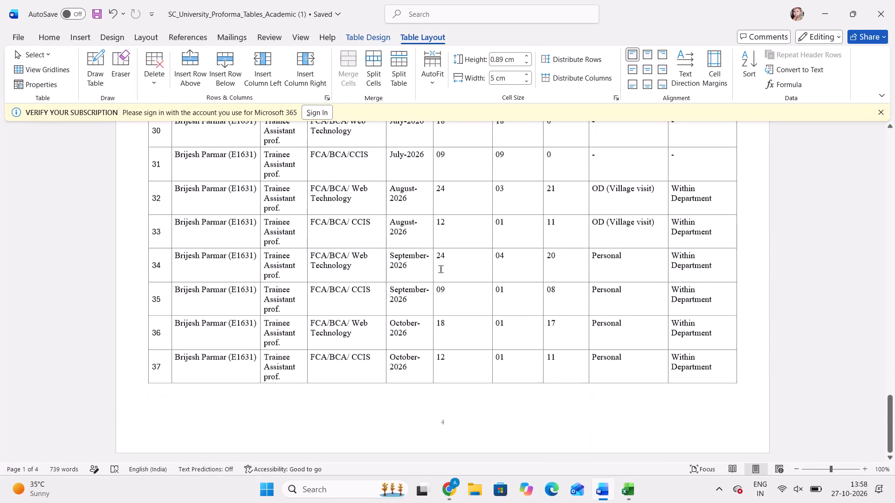
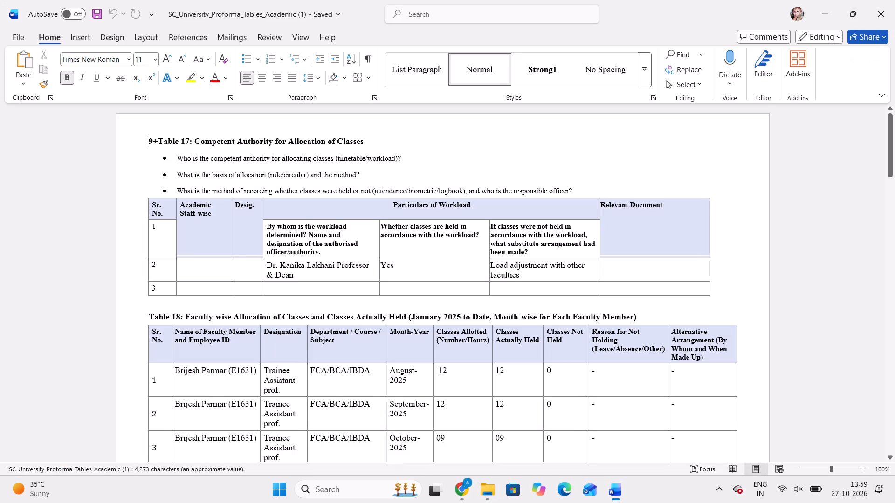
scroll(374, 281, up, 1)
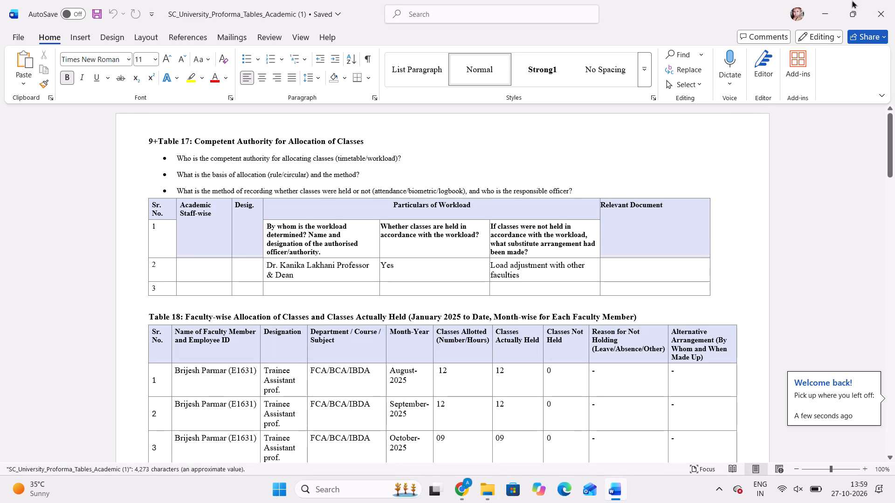
Close the saved SC_University_Proforma_Tables_Academic (1) document.
click(894, 0)
In File Explorer's Downloads folder, remove the "(1)" suffix from the SC_University_Proforma_Tables_Academic (1) file name.
click(144, 169)
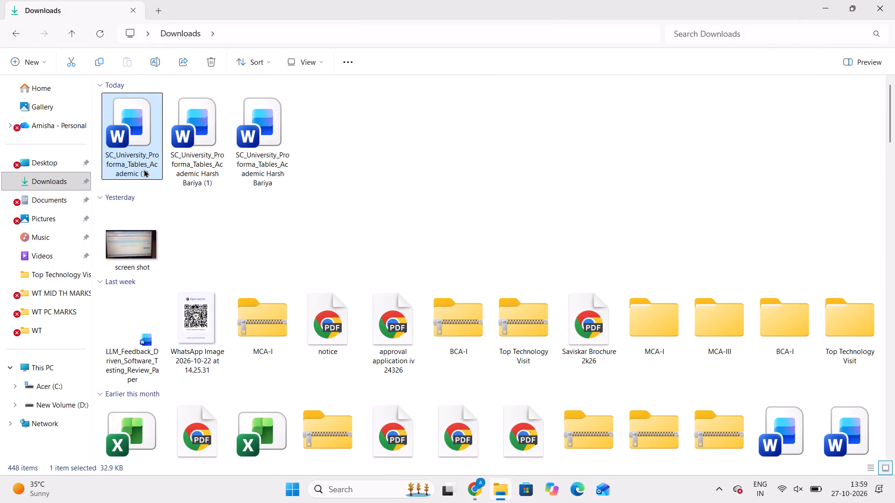
click(145, 172)
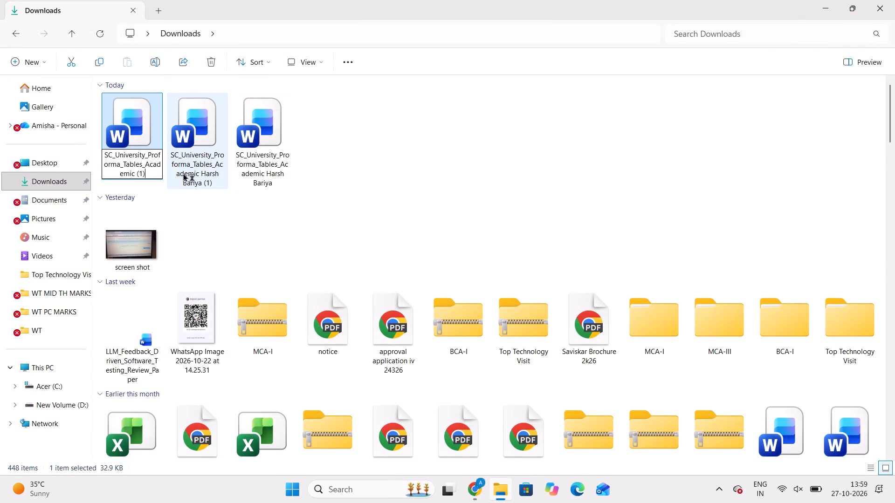